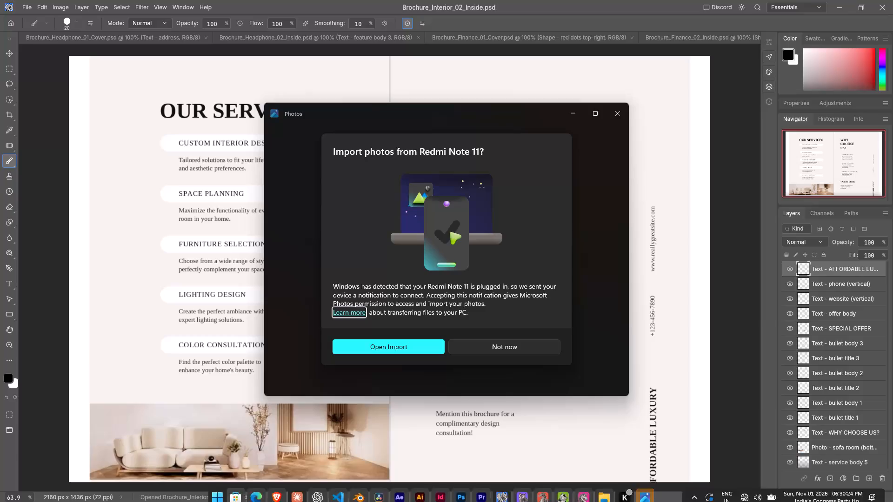
# Close the Photos window offering to import pictures from the connected phone.
pyautogui.click(615, 117)
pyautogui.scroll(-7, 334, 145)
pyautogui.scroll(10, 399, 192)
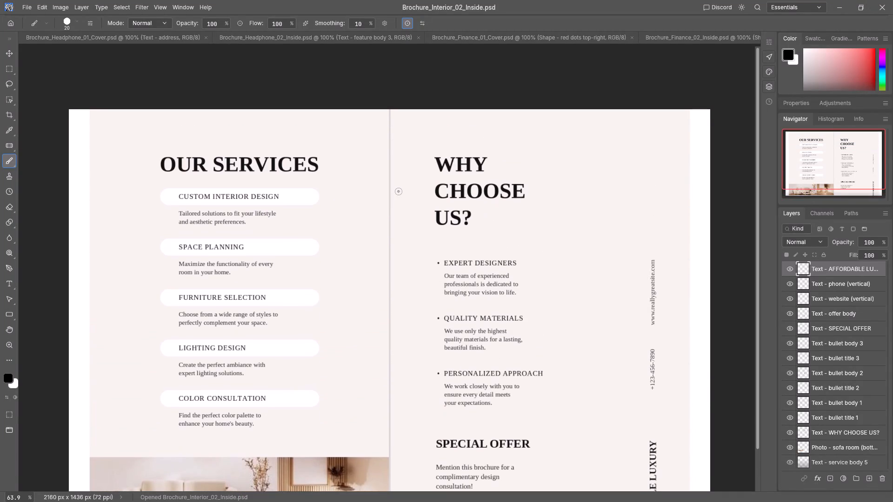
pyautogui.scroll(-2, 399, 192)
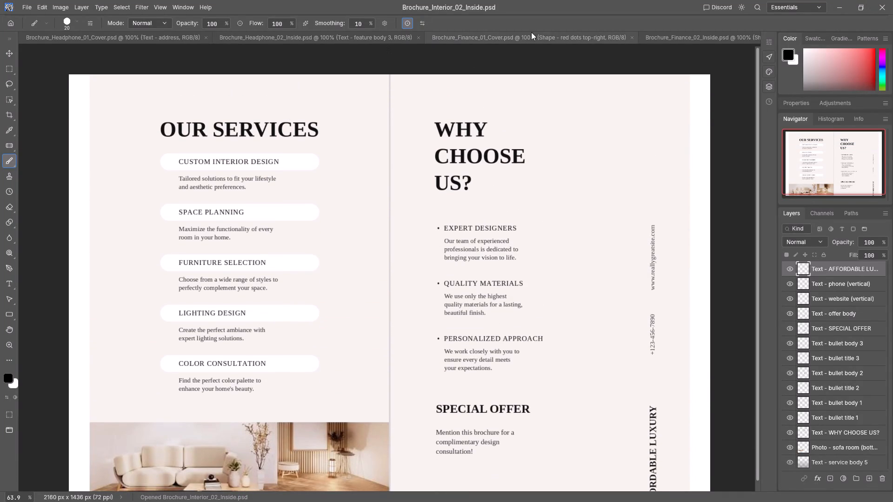
# Switch to the Brochure_Headphone_01_Cover.psd document and look over its cover layout.
pyautogui.click(58, 37)
pyautogui.scroll(-2, 244, 162)
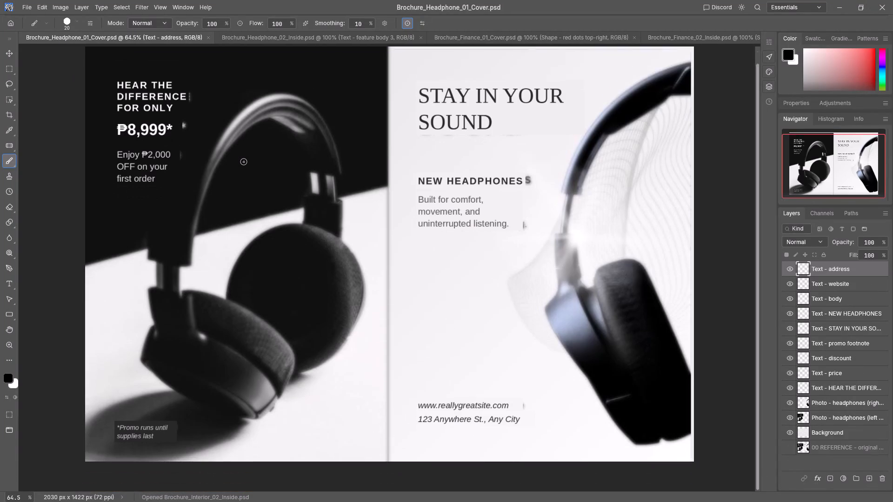
pyautogui.scroll(4, 244, 162)
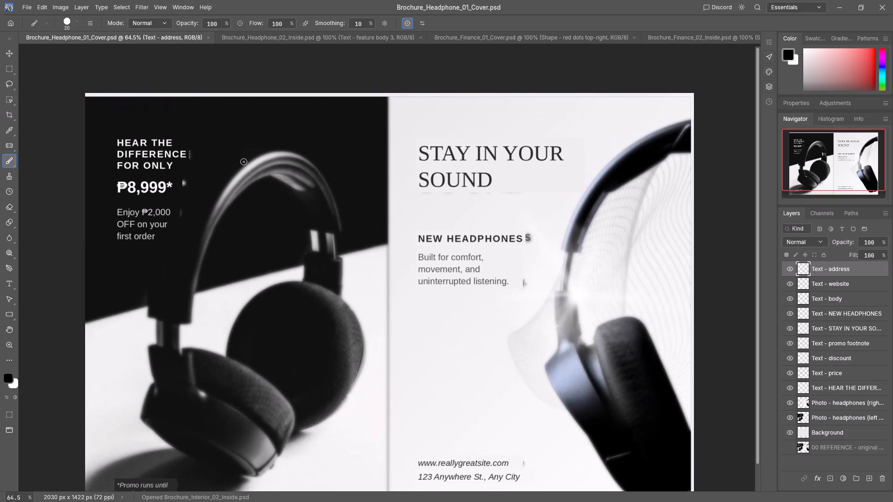
pyautogui.scroll(-4, 244, 162)
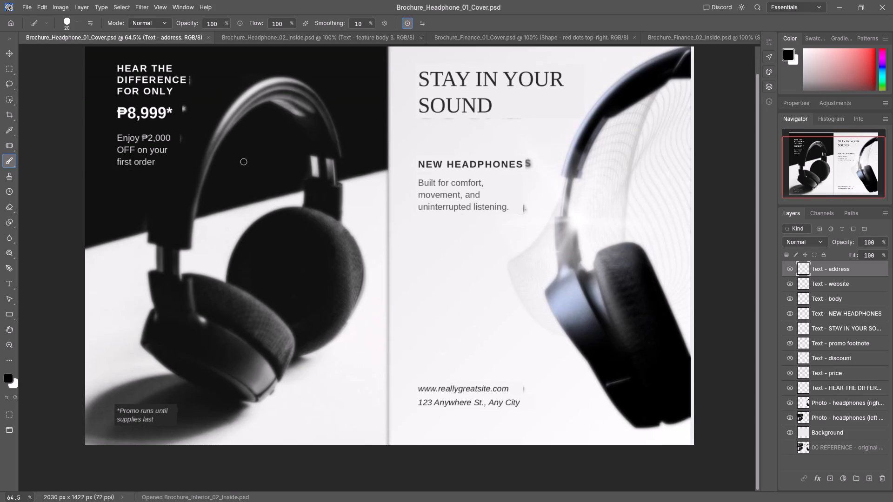
pyautogui.scroll(4, 244, 162)
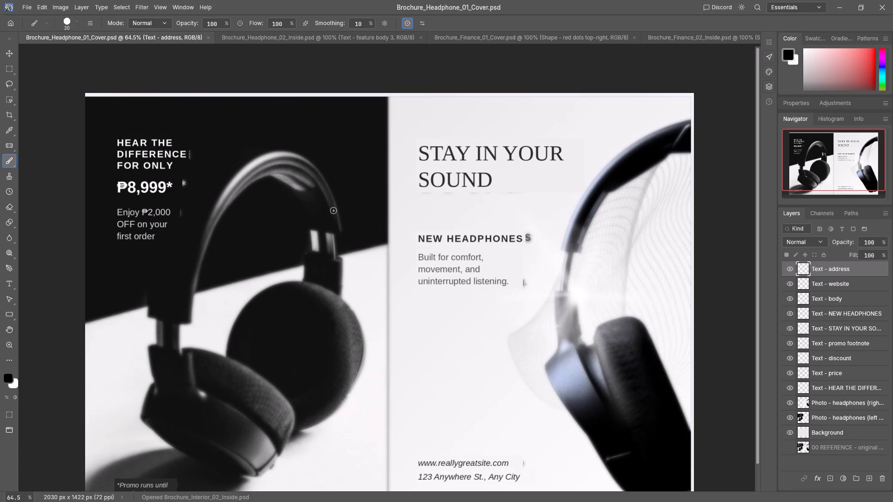
# Hide the Text - address layer and show it again to check what it contains.
pyautogui.click(789, 269)
pyautogui.click(789, 269)
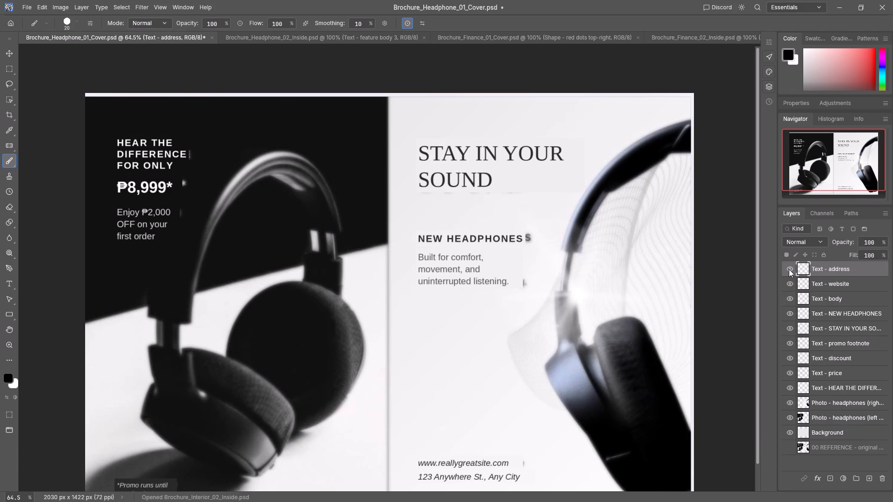
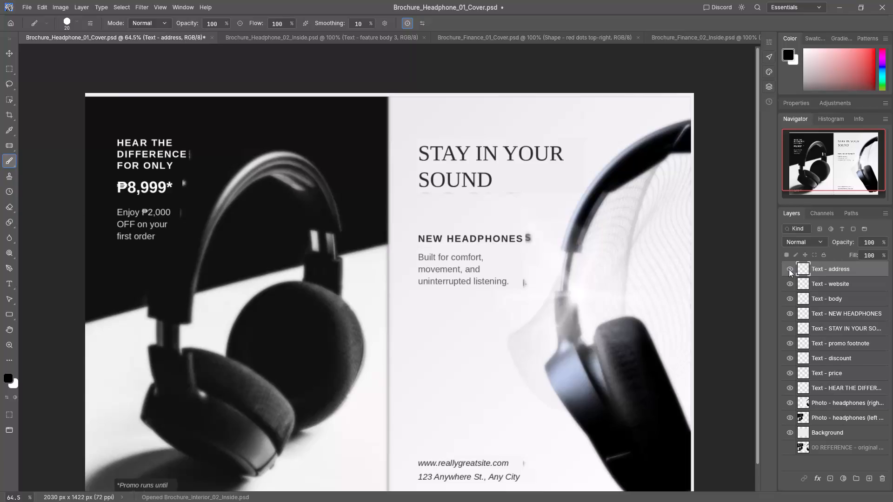
# Toggle the visibility of the address, website, NEW HEADPHONES, body and price text layers to check what each contains.
pyautogui.scroll(-5, 340, 236)
pyautogui.scroll(3, 440, 304)
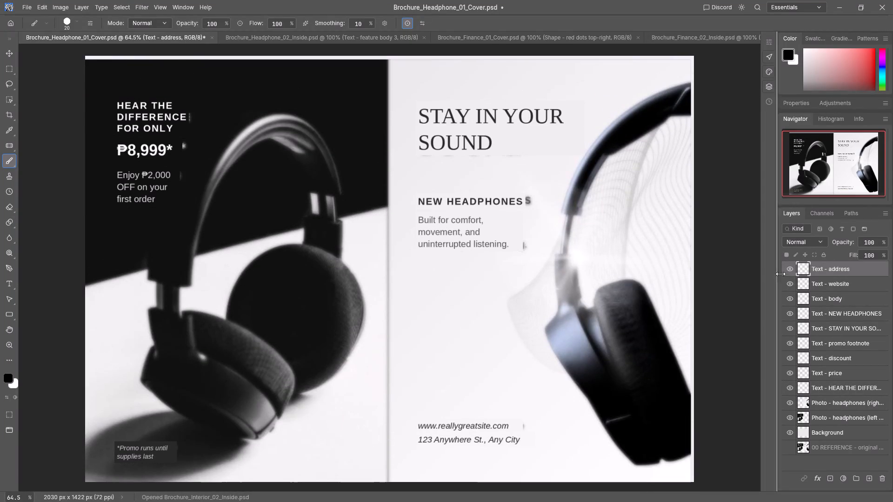
pyautogui.click(789, 270)
pyautogui.click(789, 270)
pyautogui.click(788, 280)
pyautogui.click(788, 280)
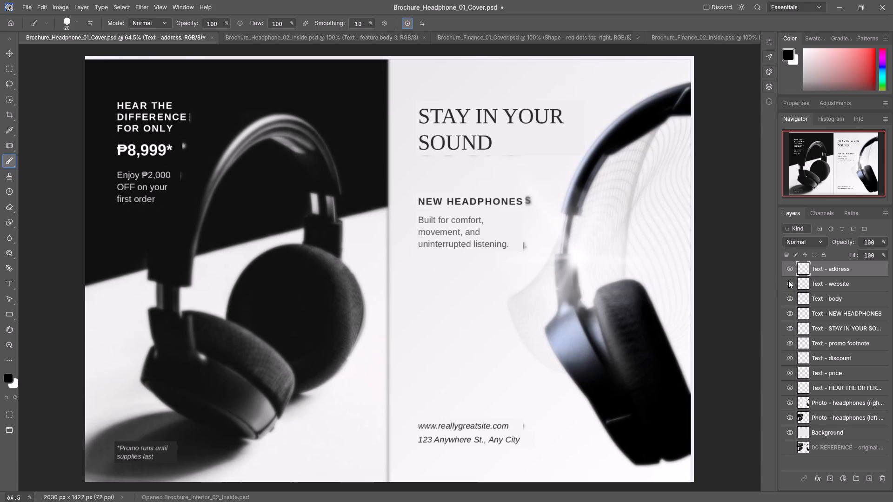
pyautogui.click(788, 315)
pyautogui.click(788, 315)
pyautogui.click(787, 297)
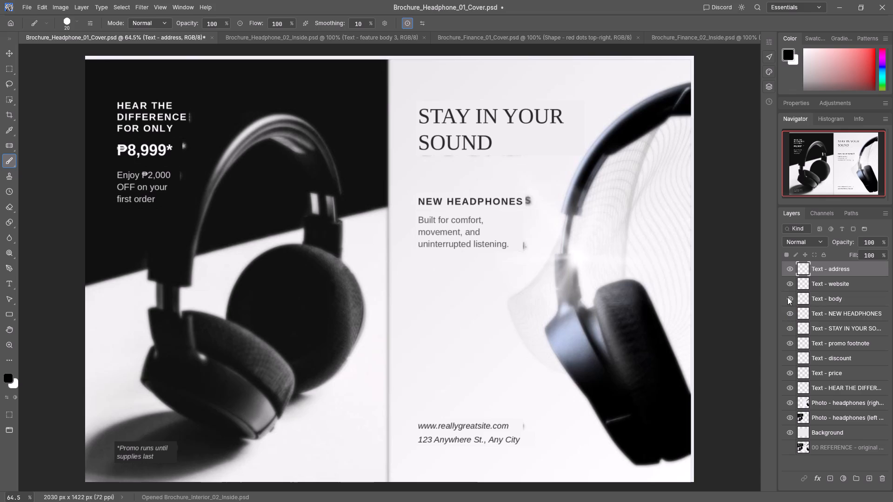
pyautogui.click(787, 297)
pyautogui.scroll(-2, 809, 371)
pyautogui.click(789, 374)
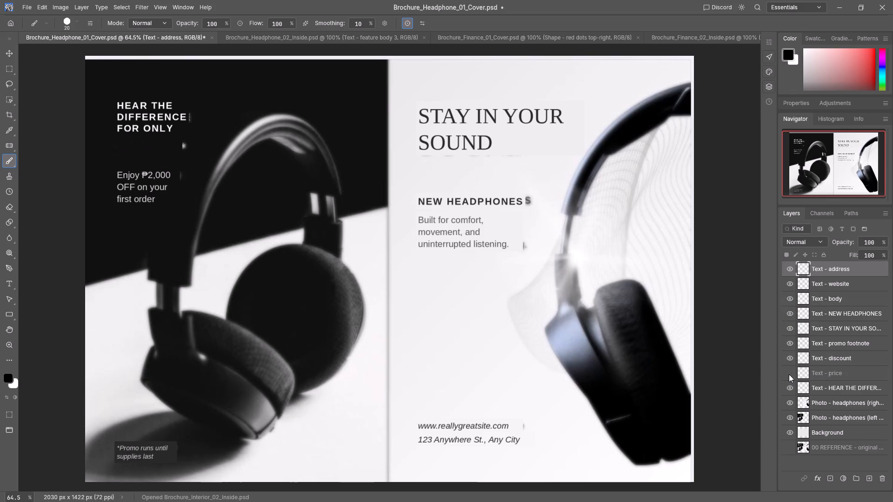
pyautogui.click(789, 374)
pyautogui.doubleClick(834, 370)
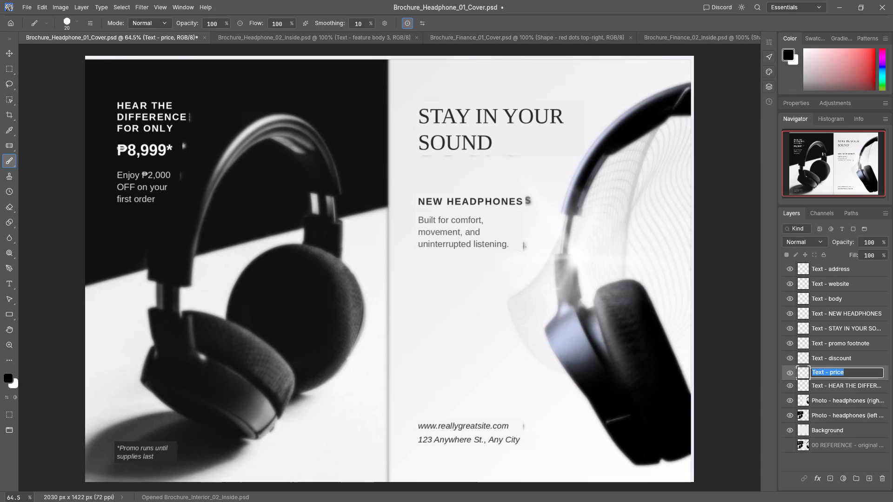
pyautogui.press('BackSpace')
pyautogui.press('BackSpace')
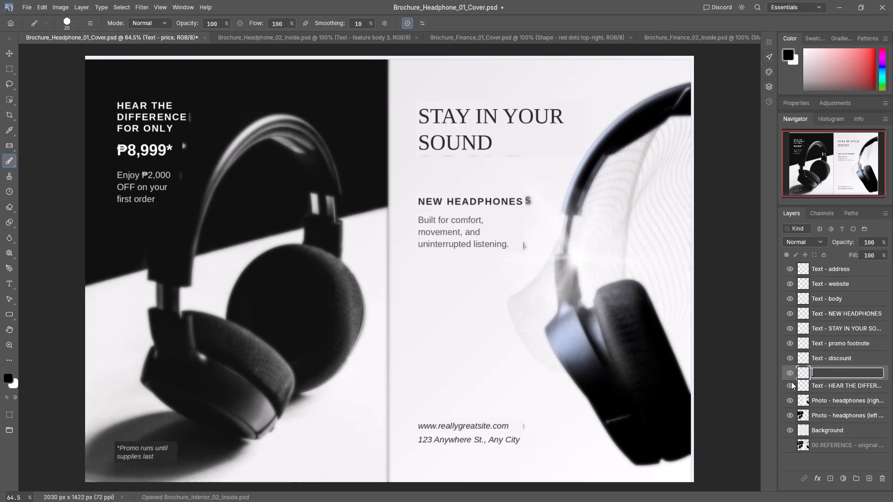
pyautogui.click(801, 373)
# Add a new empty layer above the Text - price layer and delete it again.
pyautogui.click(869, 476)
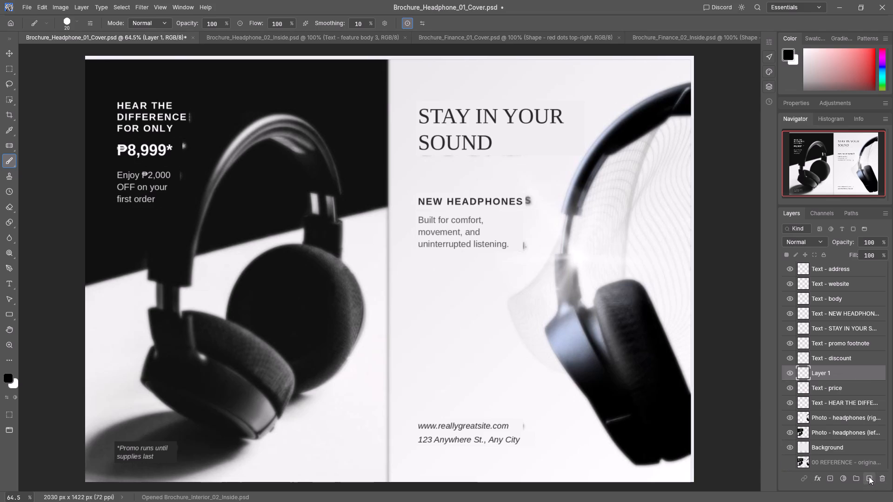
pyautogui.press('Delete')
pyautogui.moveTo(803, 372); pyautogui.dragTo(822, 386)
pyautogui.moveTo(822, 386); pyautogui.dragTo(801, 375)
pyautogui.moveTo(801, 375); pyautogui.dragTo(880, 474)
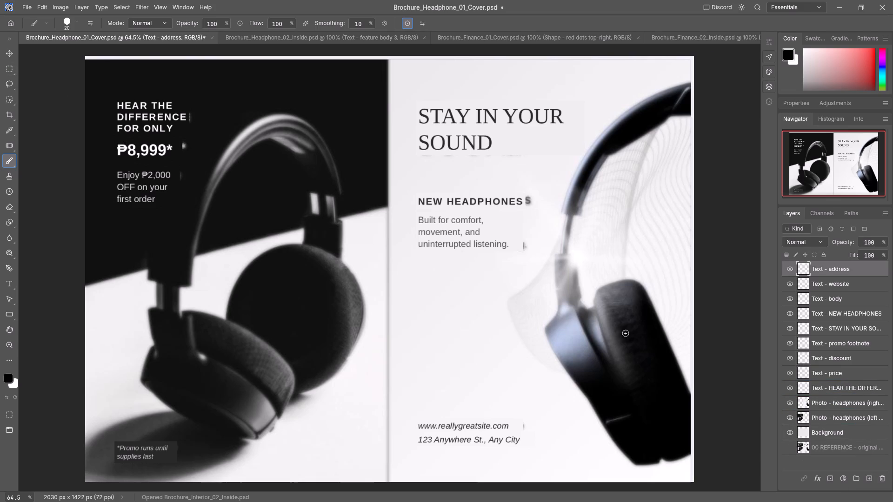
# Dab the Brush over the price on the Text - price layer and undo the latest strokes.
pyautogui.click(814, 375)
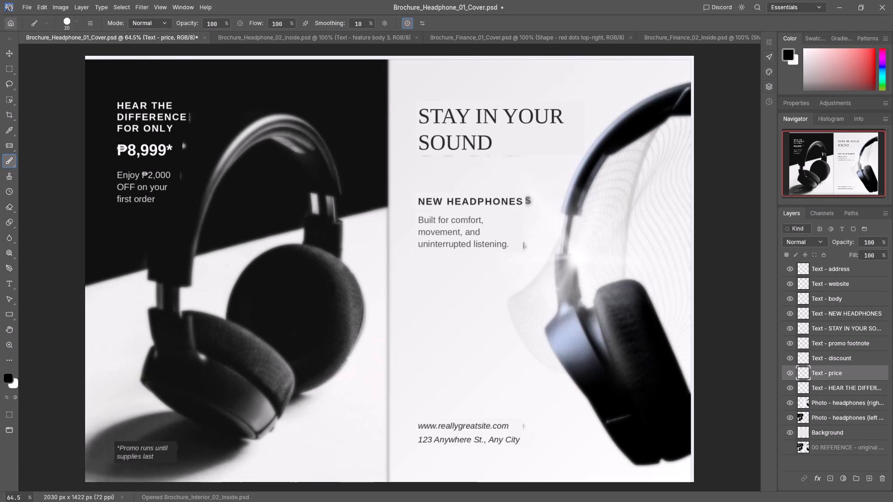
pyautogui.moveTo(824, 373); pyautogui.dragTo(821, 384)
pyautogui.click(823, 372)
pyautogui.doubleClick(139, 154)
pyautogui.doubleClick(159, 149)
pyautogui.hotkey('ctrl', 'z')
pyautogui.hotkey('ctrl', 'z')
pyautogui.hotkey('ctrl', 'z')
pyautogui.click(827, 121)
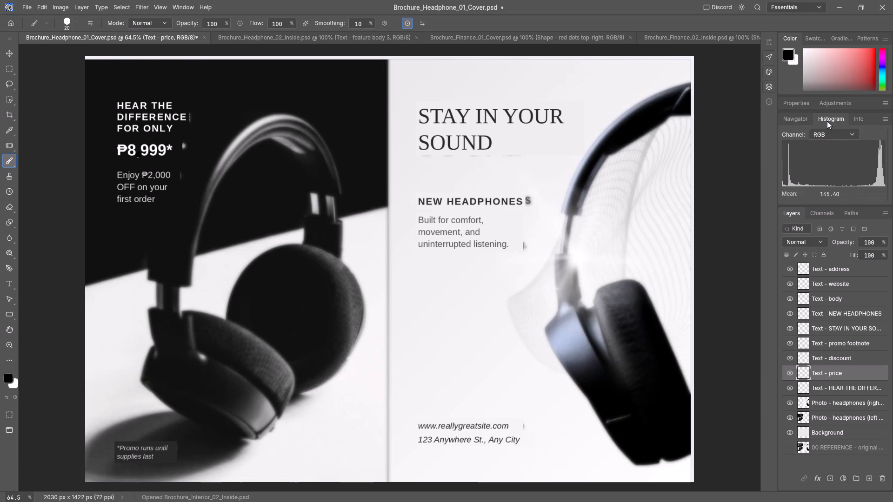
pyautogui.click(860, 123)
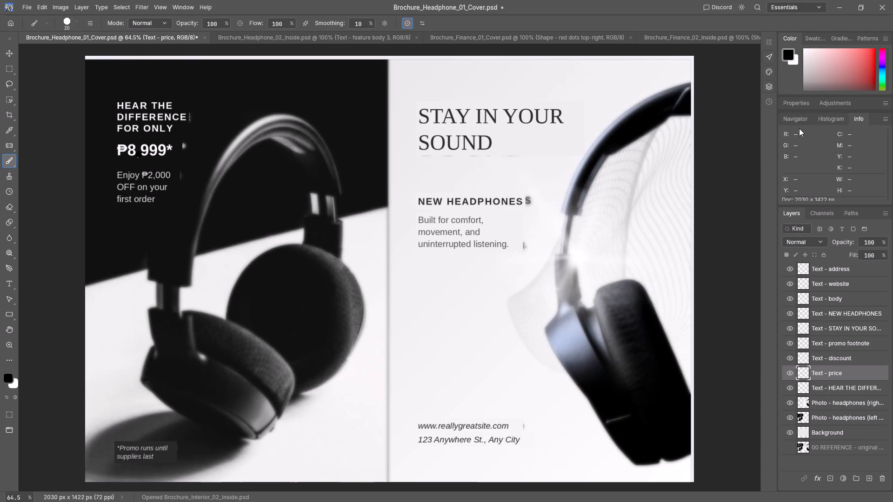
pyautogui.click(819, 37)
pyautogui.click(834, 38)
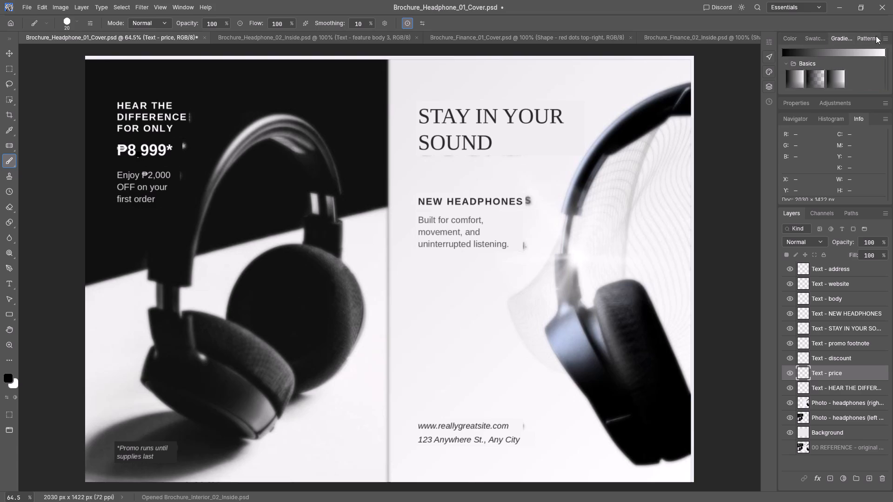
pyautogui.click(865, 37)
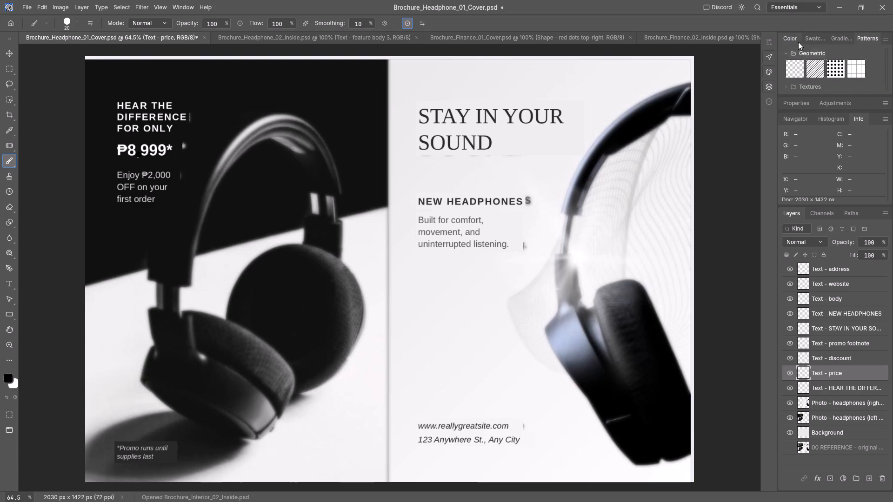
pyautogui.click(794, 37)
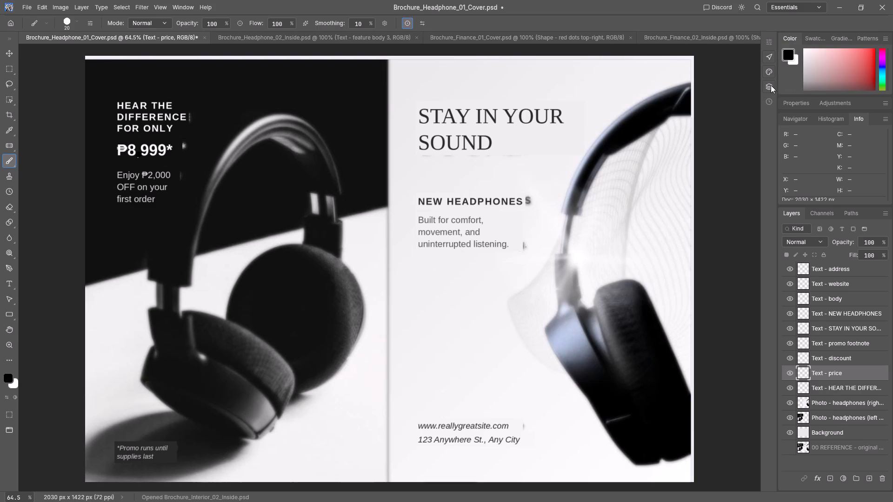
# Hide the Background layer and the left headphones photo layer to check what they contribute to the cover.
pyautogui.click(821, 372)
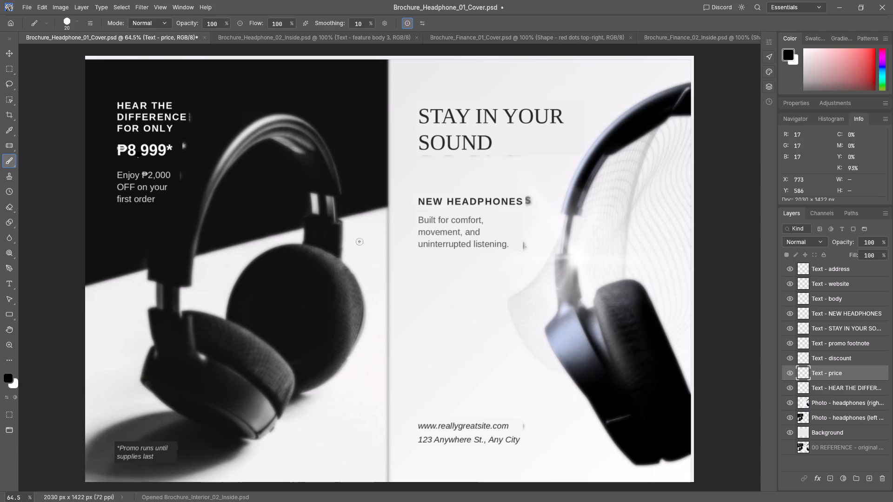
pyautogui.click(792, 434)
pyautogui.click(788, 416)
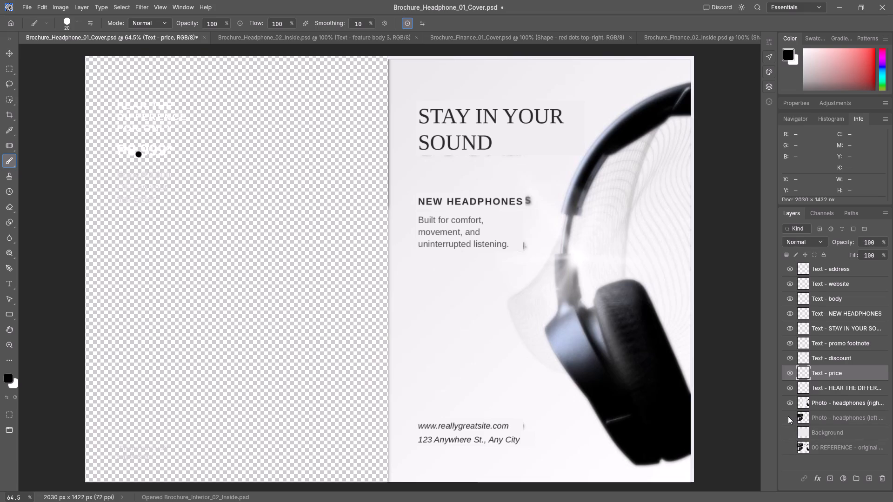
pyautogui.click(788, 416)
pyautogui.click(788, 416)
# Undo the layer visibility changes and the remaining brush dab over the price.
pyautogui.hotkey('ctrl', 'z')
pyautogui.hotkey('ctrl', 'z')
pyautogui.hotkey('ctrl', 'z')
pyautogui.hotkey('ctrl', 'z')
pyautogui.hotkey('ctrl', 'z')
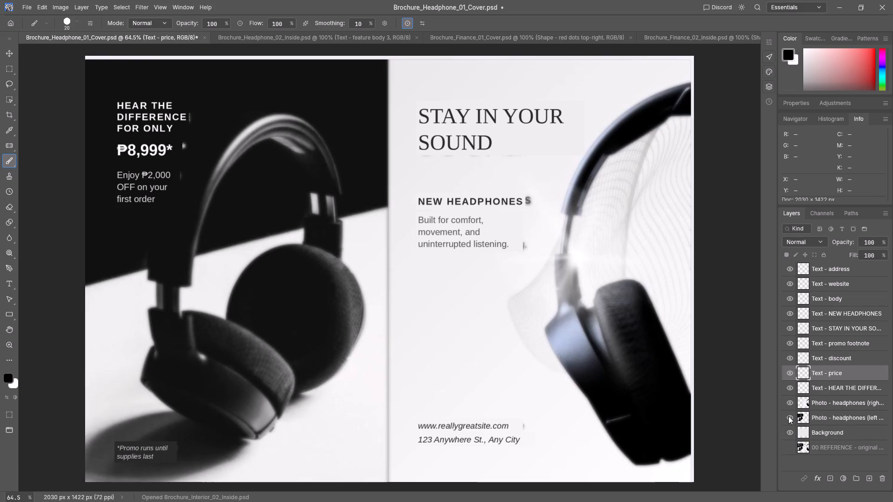
# Hide the headphone photo, HEAR THE DIFFERENCE and price layers to check their contribution, toggle the left photo, and show them all again.
pyautogui.click(788, 416)
pyautogui.click(792, 405)
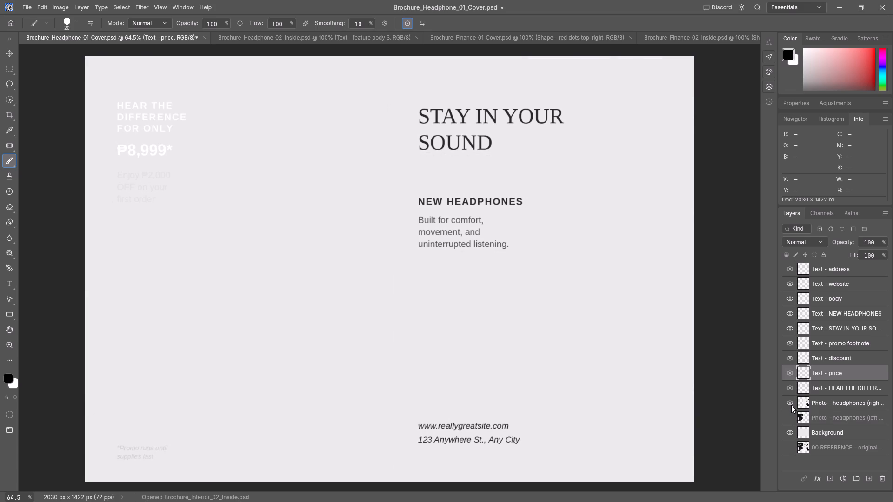
pyautogui.click(789, 385)
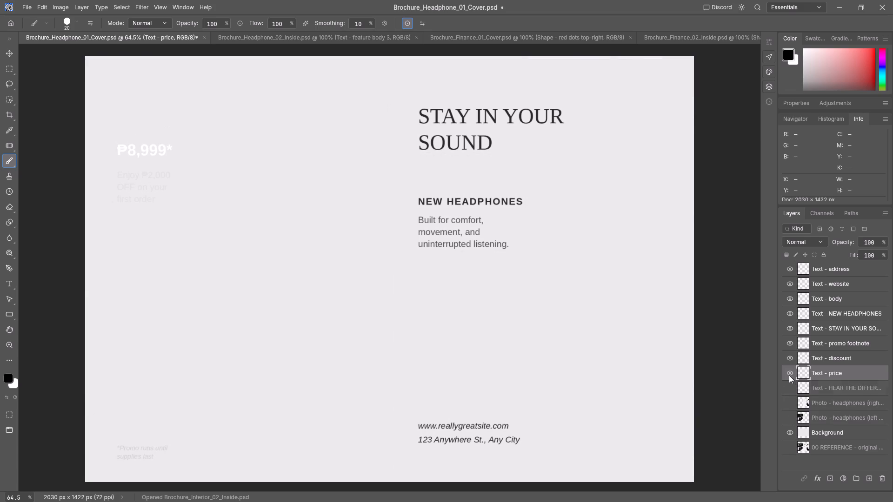
pyautogui.click(787, 371)
pyautogui.click(789, 414)
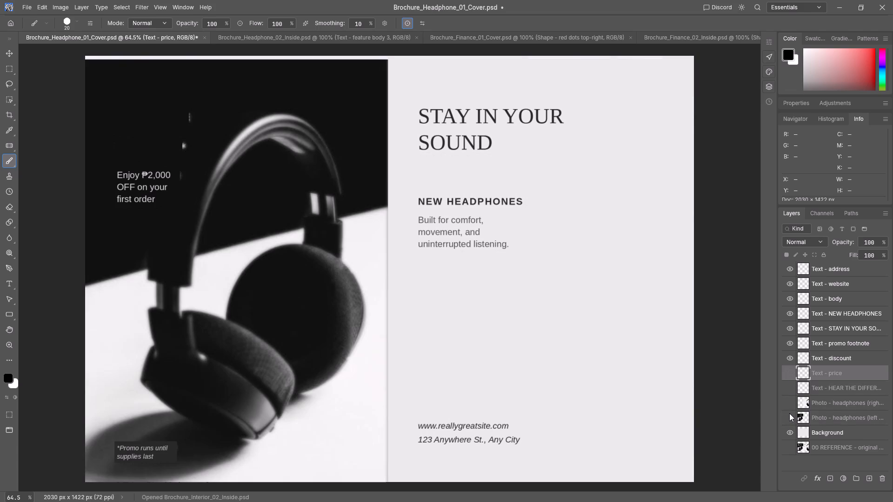
pyautogui.click(789, 413)
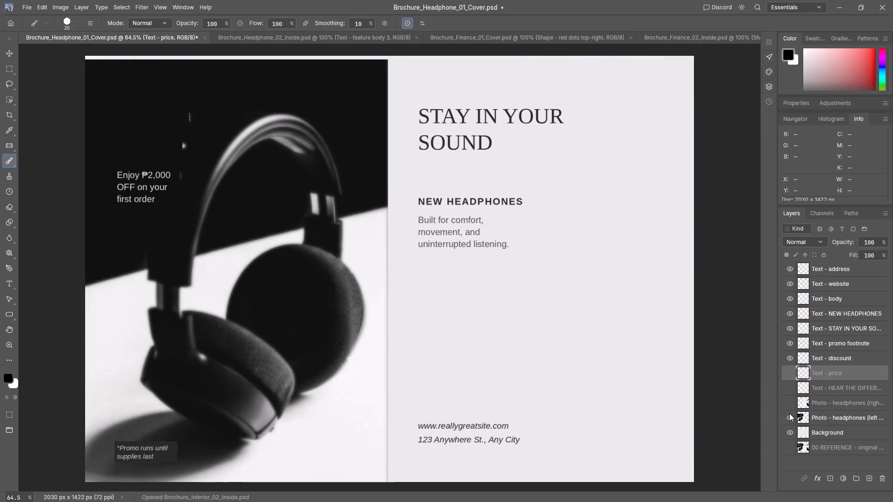
pyautogui.click(789, 413)
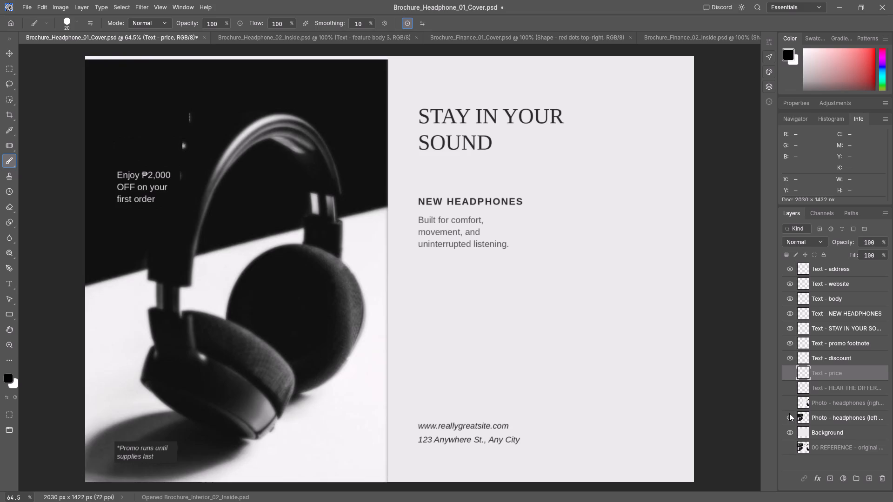
pyautogui.click(789, 413)
pyautogui.click(789, 413)
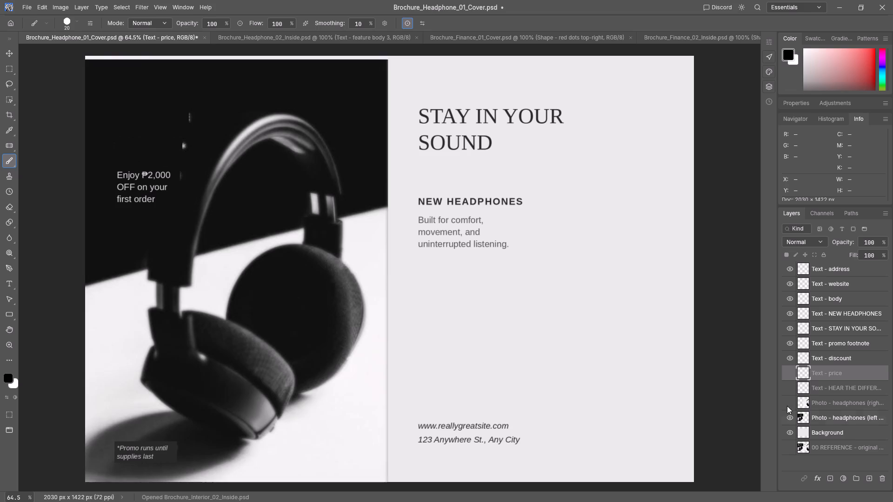
pyautogui.click(787, 399)
pyautogui.click(787, 370)
pyautogui.click(790, 385)
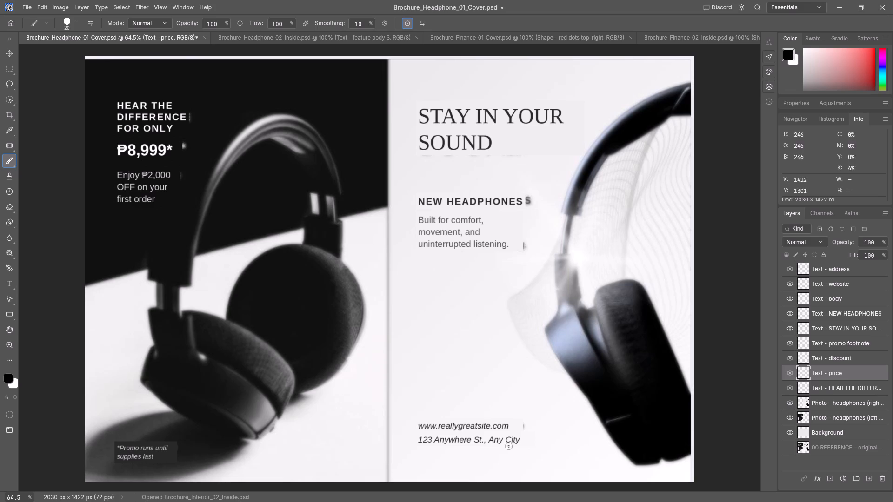
# Close the headphone cover and headphone inside documents, discarding the cover's unsaved changes.
pyautogui.scroll(-3, 509, 446)
pyautogui.scroll(4, 509, 446)
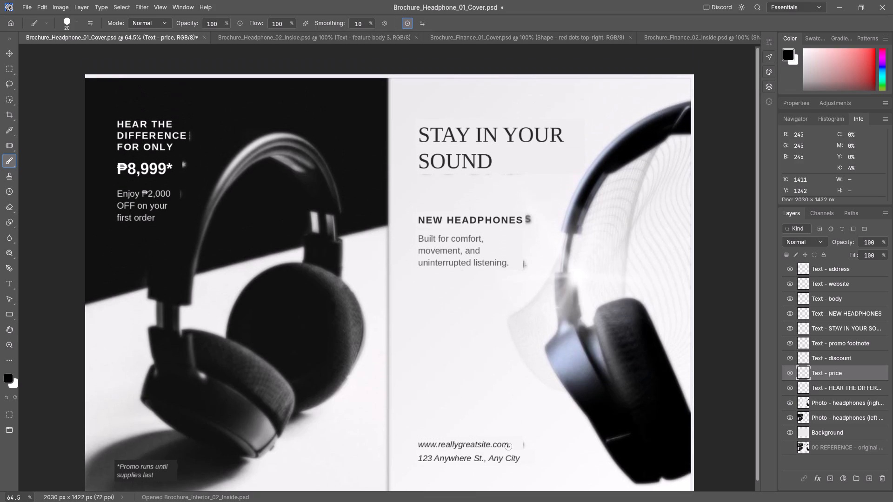
pyautogui.scroll(5, 534, 425)
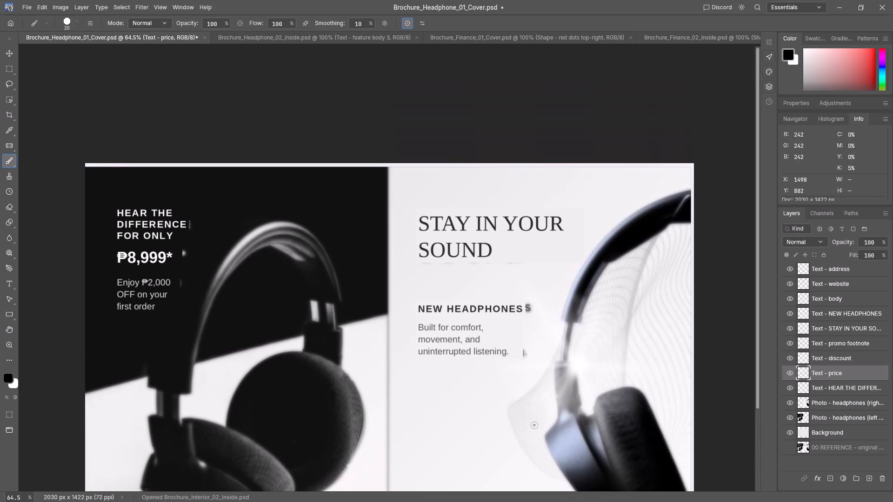
pyautogui.scroll(-6, 524, 419)
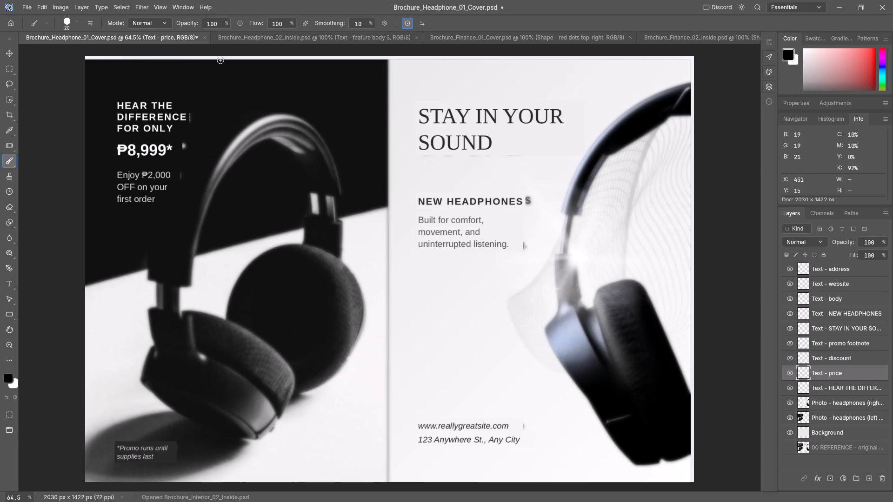
pyautogui.click(205, 35)
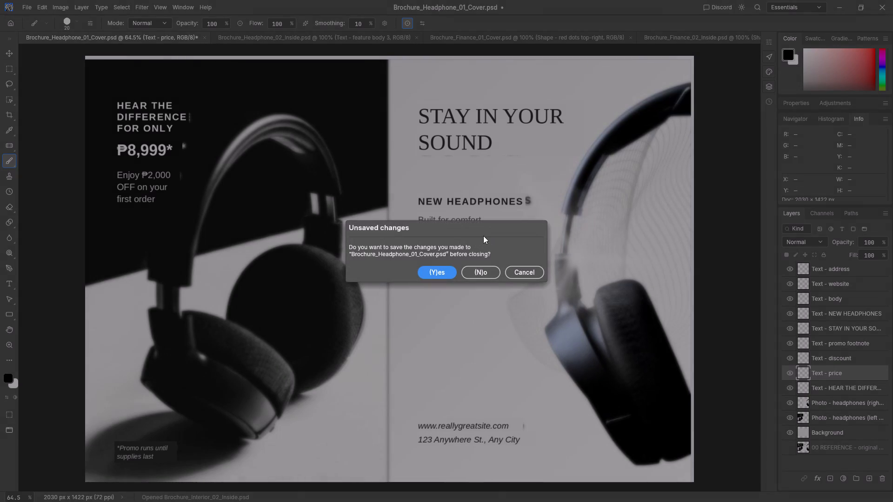
pyautogui.click(482, 276)
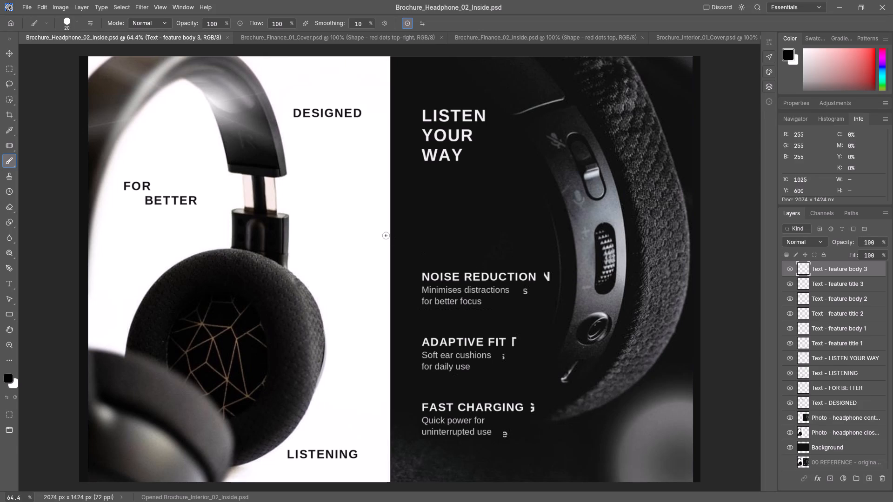
pyautogui.click(226, 37)
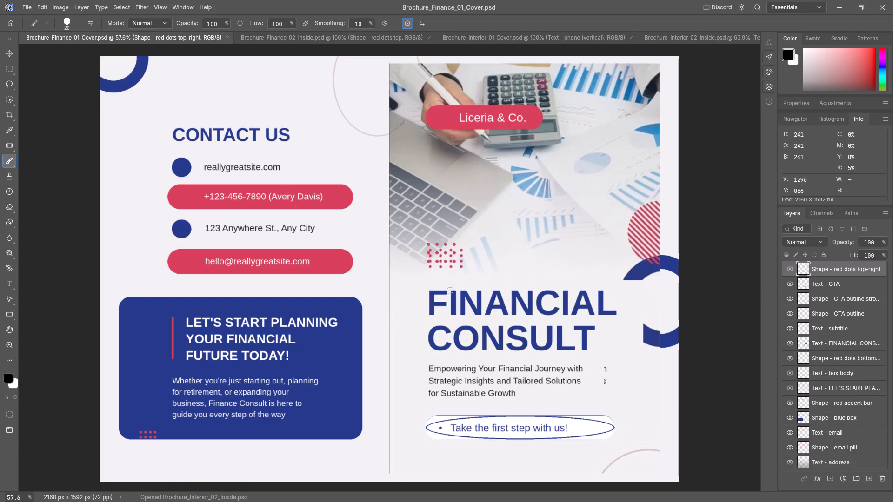
# Sample the red of the phone number pill on the finance cover as the foreground colour.
pyautogui.scroll(2, 271, 301)
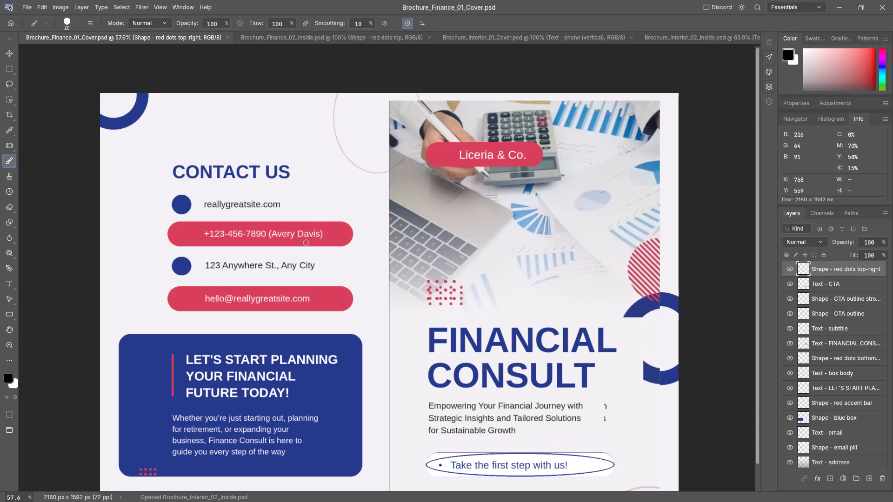
pyautogui.click(7, 131)
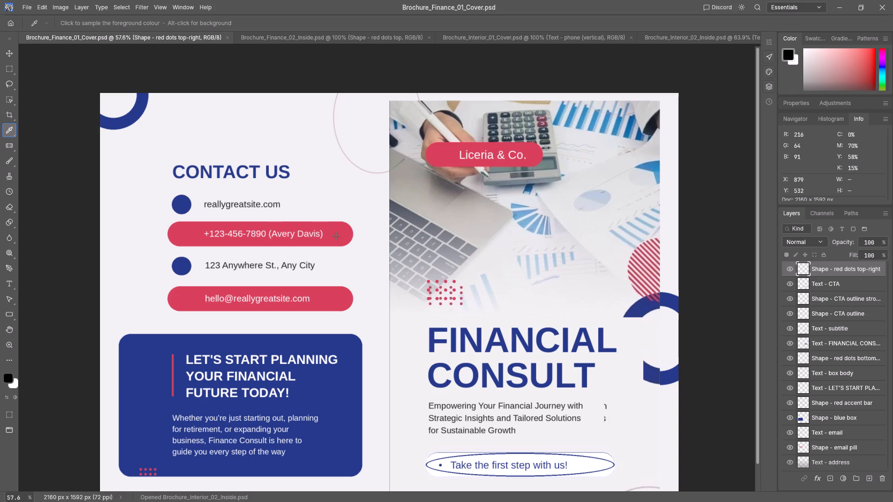
pyautogui.click(333, 237)
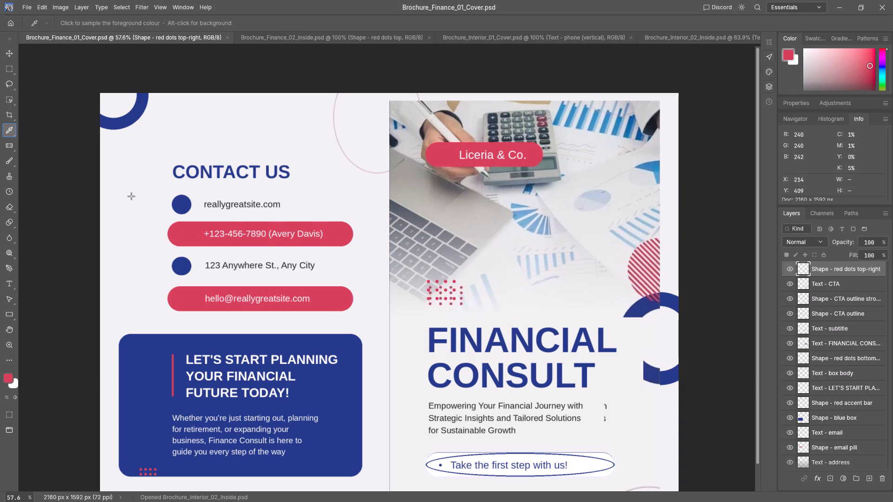
# Draw a rectangular marquee selection of about 209 by 44 px around the bracketed name after the phone number.
pyautogui.click(13, 65)
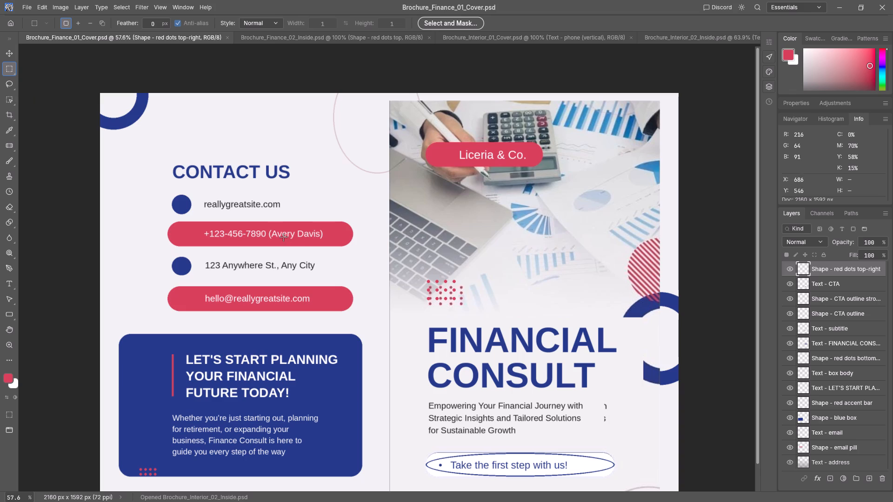
pyautogui.moveTo(267, 224); pyautogui.dragTo(306, 235)
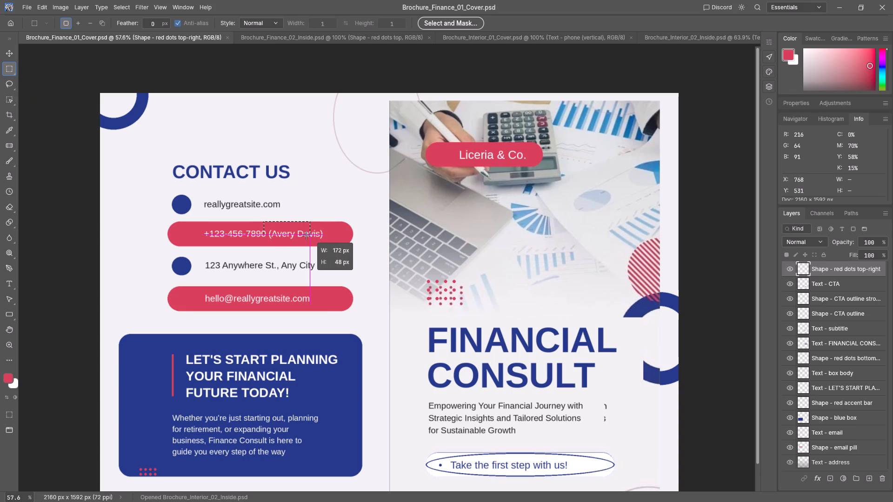
pyautogui.moveTo(306, 235); pyautogui.dragTo(267, 230)
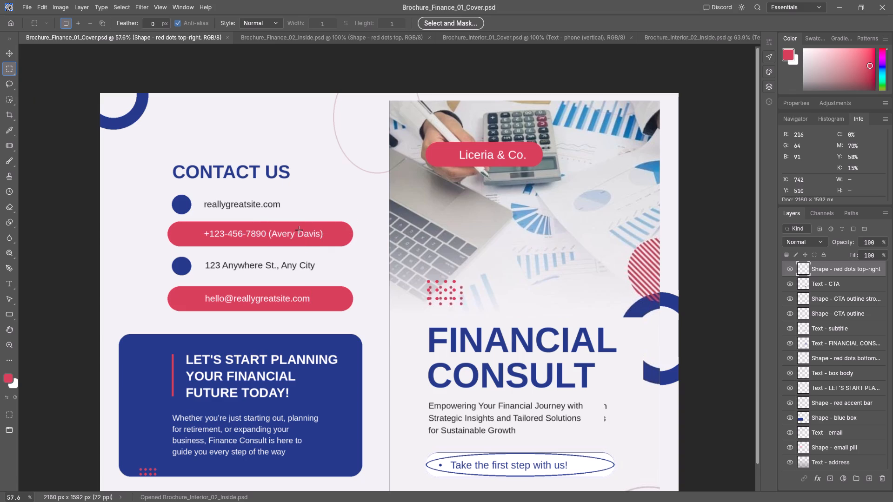
pyautogui.hotkey('ctrl', '=')
pyautogui.hotkey('ctrl', '=')
pyautogui.hotkey('ctrl', '=')
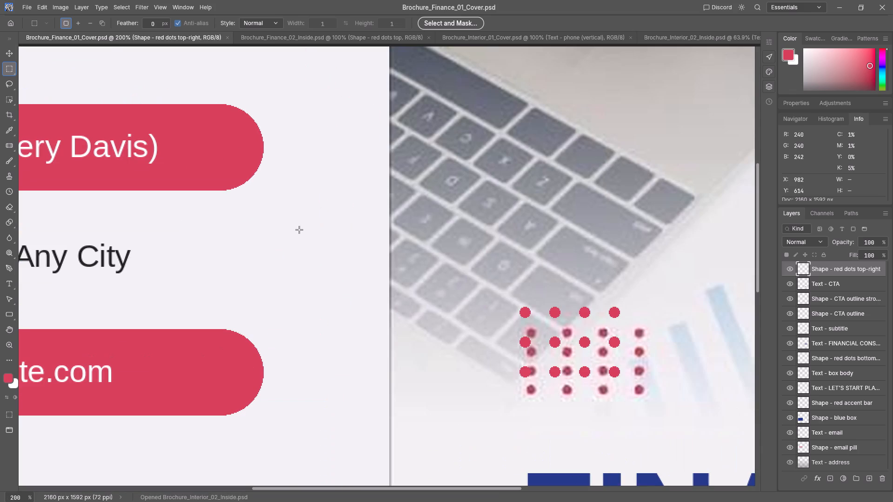
pyautogui.press('h')
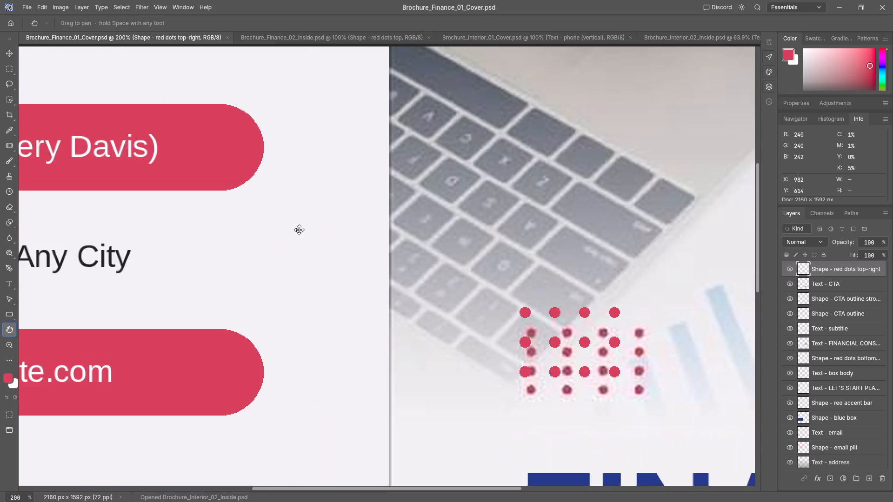
pyautogui.moveTo(271, 213); pyautogui.dragTo(446, 280)
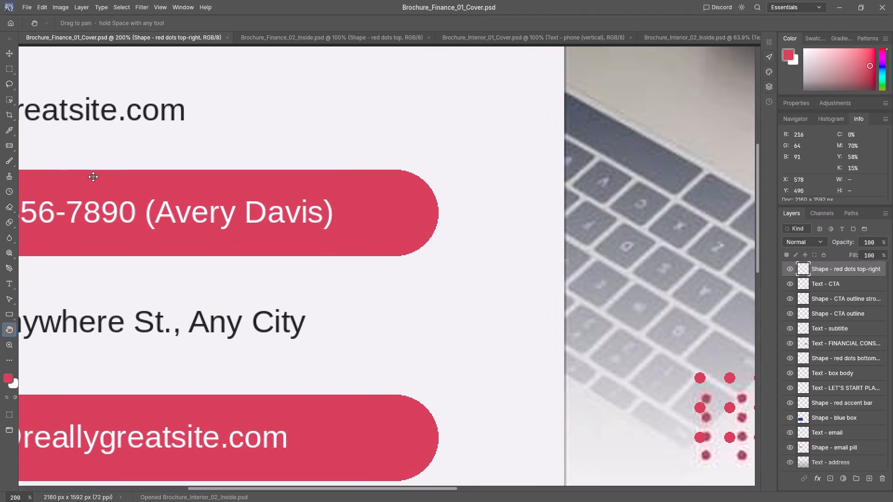
pyautogui.click(4, 71)
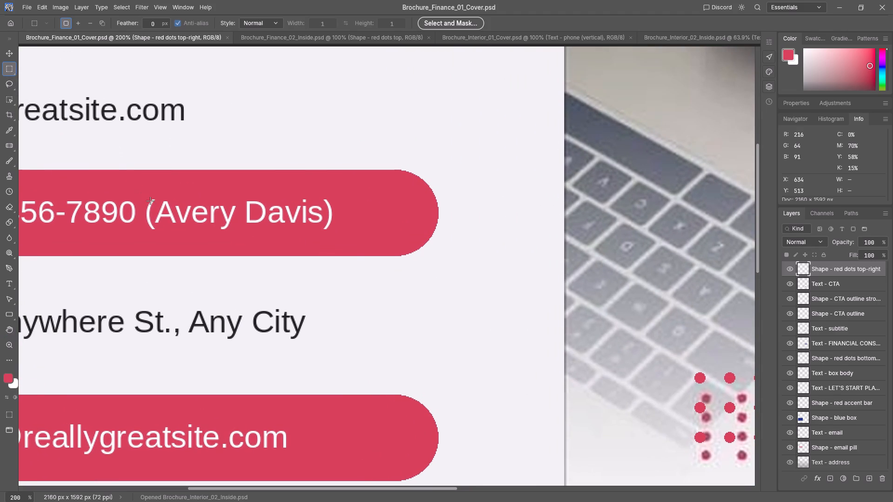
pyautogui.click(147, 197)
pyautogui.moveTo(147, 196); pyautogui.dragTo(340, 235)
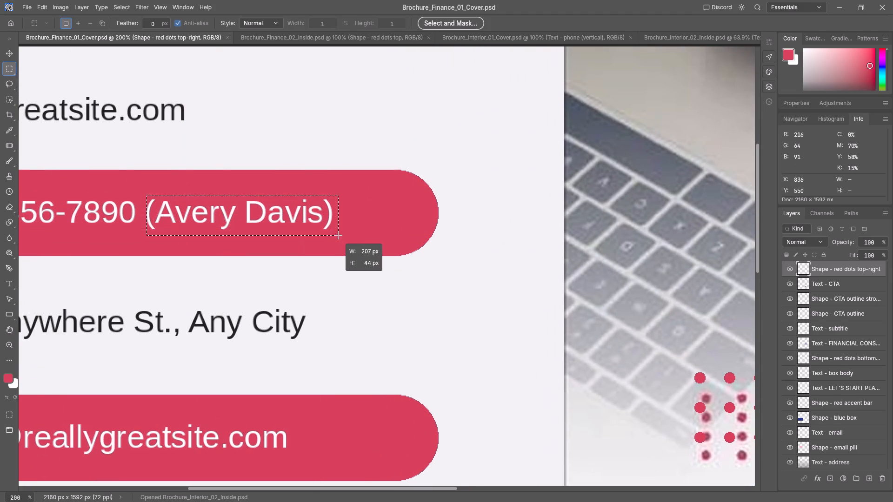
pyautogui.moveTo(340, 235); pyautogui.dragTo(340, 236)
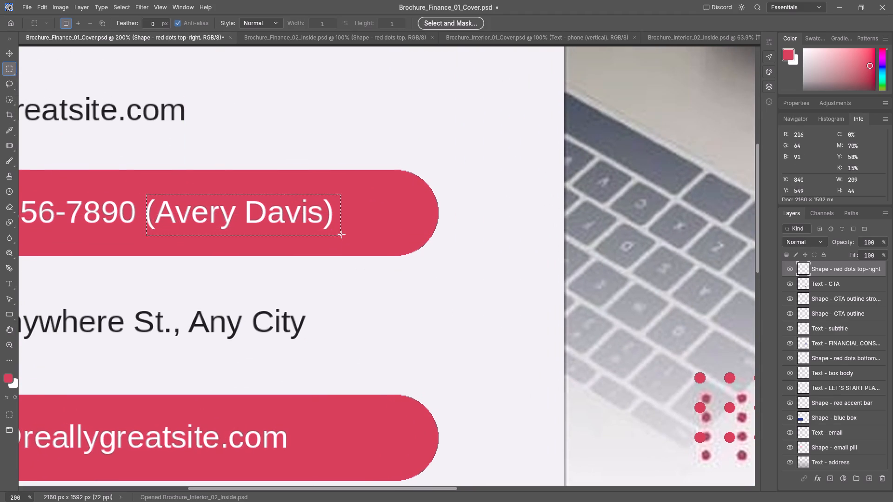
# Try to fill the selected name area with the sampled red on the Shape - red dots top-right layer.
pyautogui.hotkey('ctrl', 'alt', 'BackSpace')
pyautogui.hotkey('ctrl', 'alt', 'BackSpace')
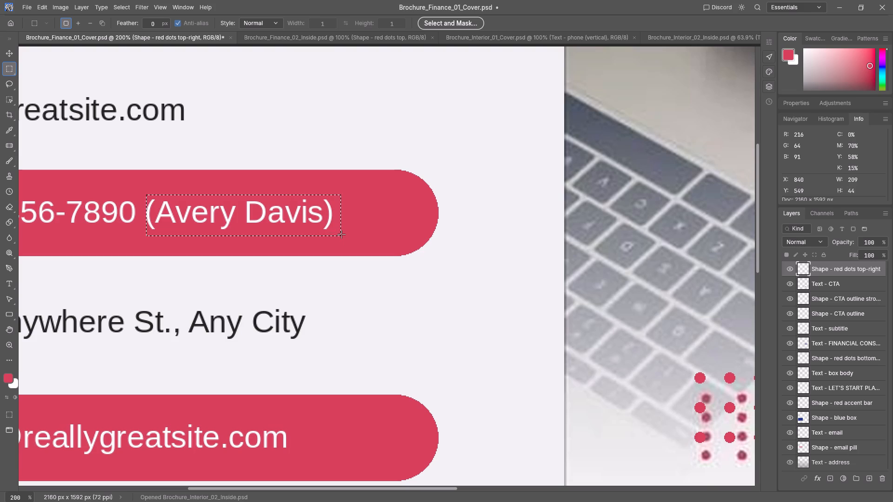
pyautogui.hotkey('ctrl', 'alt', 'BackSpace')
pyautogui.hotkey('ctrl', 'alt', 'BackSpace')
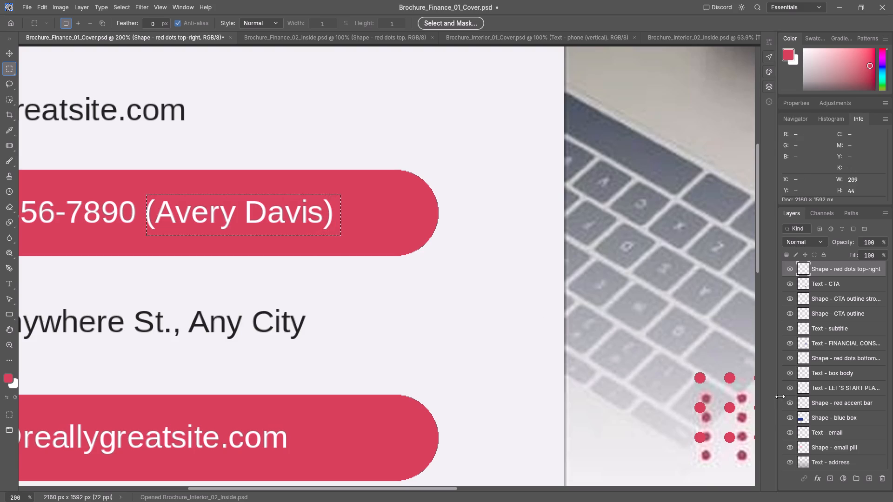
# Look through the finance cover's layer stack for the layers that make up the phone number pill.
pyautogui.scroll(-6, 780, 398)
pyautogui.scroll(-18, 833, 424)
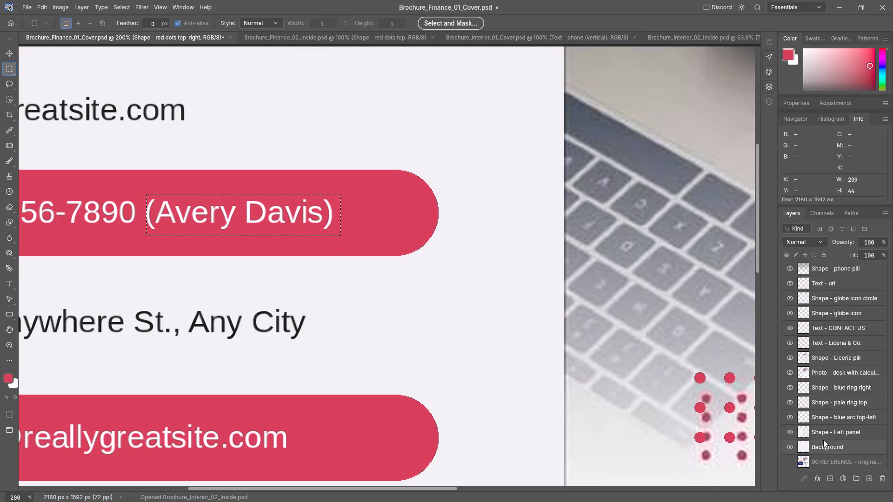
pyautogui.scroll(19, 823, 440)
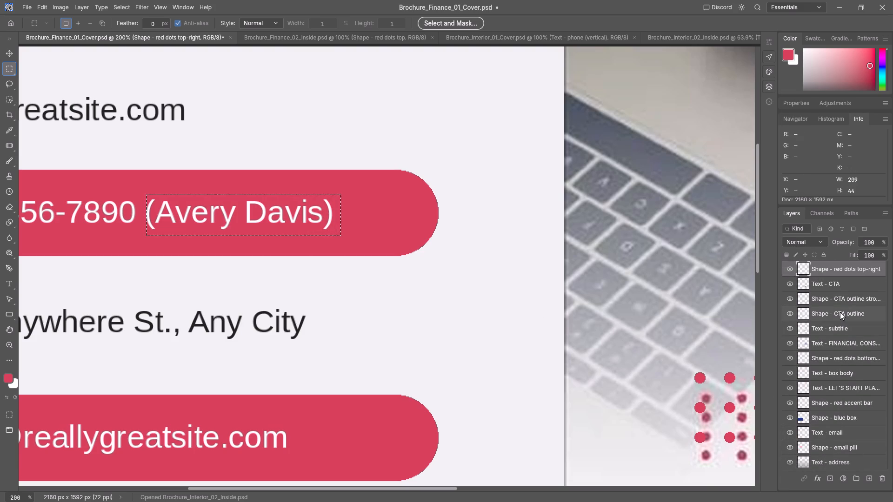
pyautogui.scroll(-5, 840, 312)
pyautogui.scroll(5, 840, 316)
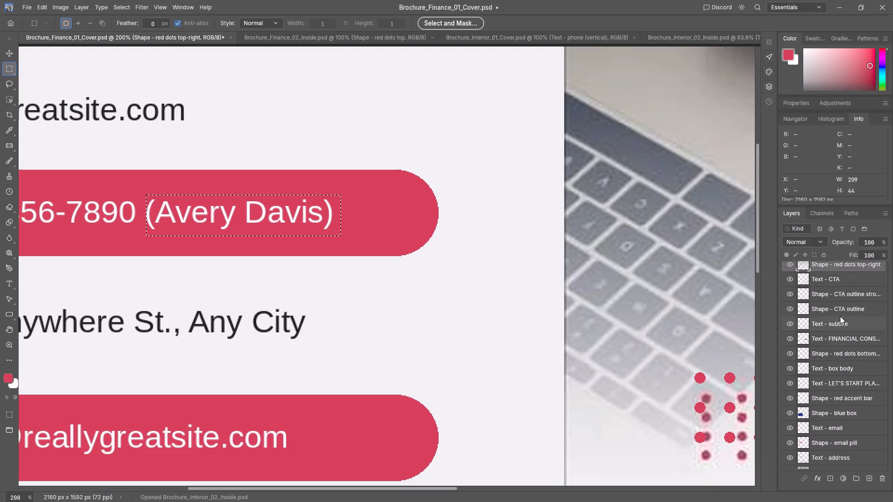
pyautogui.scroll(3, 840, 316)
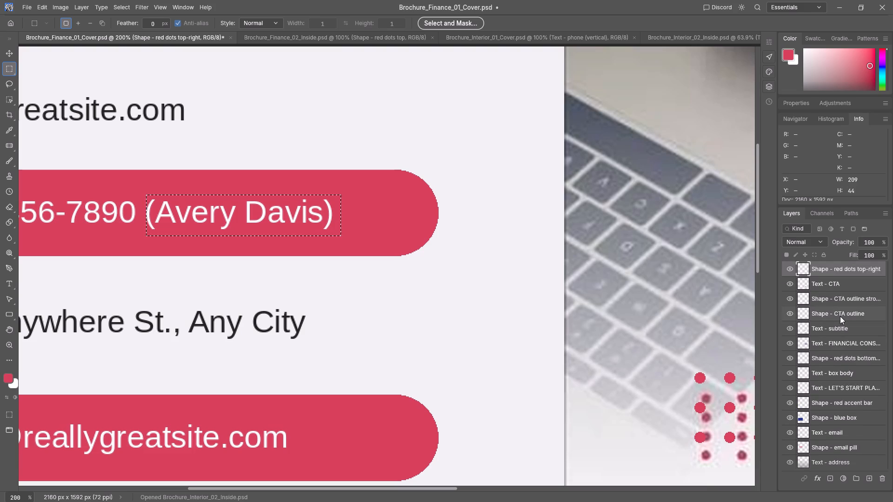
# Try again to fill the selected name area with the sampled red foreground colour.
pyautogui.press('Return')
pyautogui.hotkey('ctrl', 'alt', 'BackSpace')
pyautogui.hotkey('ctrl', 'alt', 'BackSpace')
# Check the lower layers from Background up to the desk photo by hiding and reshowing each one.
pyautogui.scroll(-6, 835, 431)
pyautogui.scroll(-18, 839, 448)
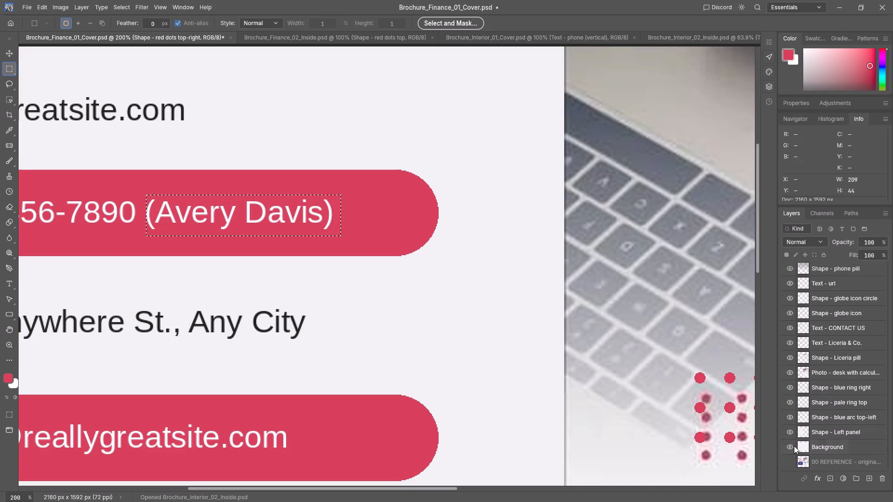
pyautogui.click(792, 443)
pyautogui.click(792, 443)
pyautogui.click(788, 430)
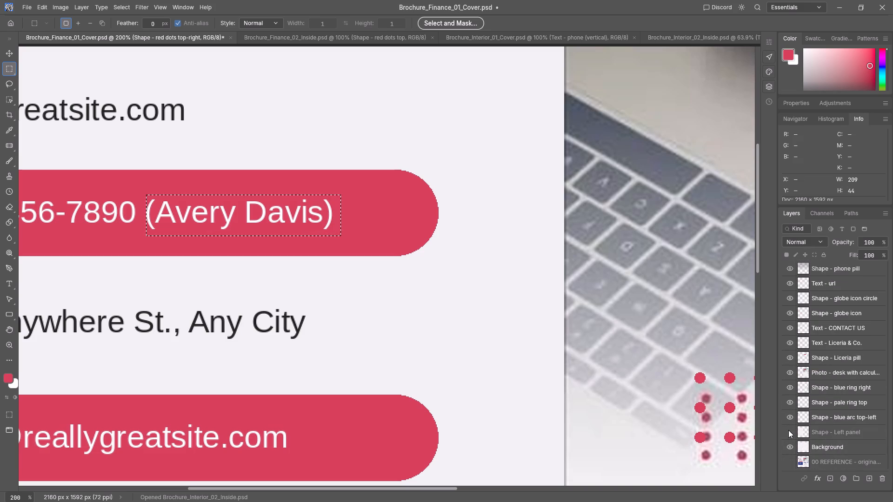
pyautogui.click(788, 430)
pyautogui.click(790, 416)
pyautogui.click(790, 416)
pyautogui.click(791, 397)
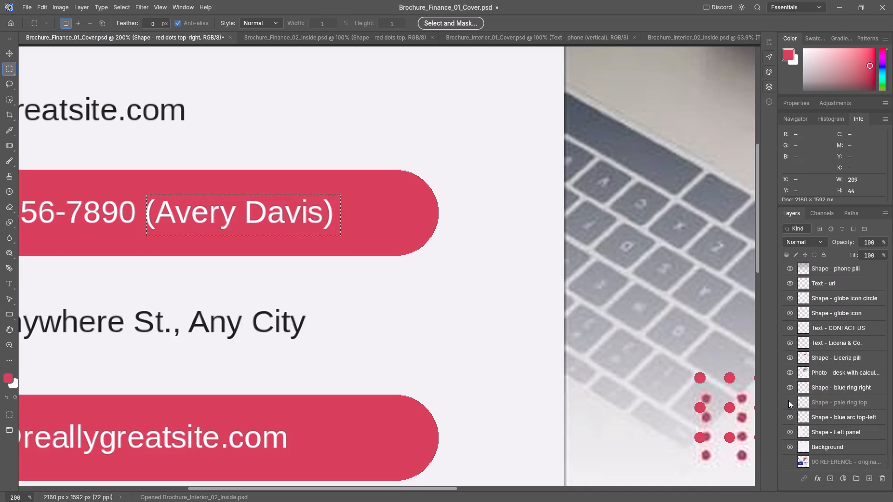
pyautogui.click(788, 400)
pyautogui.click(792, 379)
pyautogui.click(786, 387)
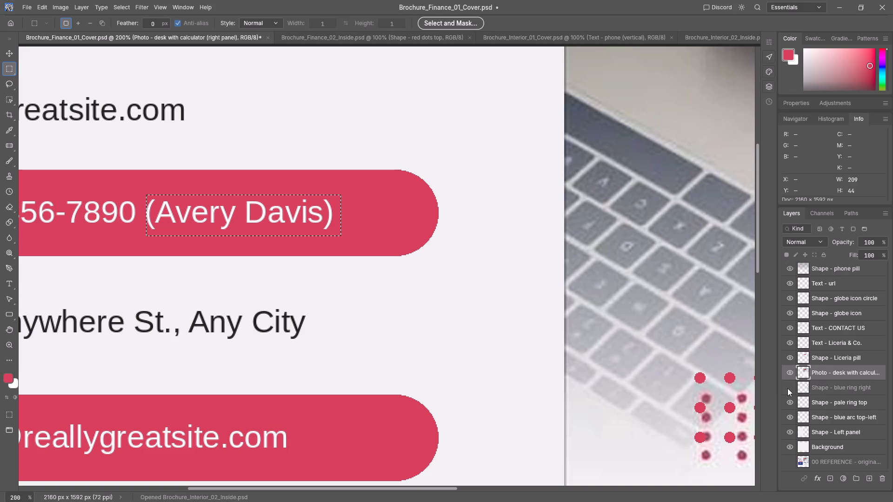
pyautogui.click(790, 373)
pyautogui.click(790, 373)
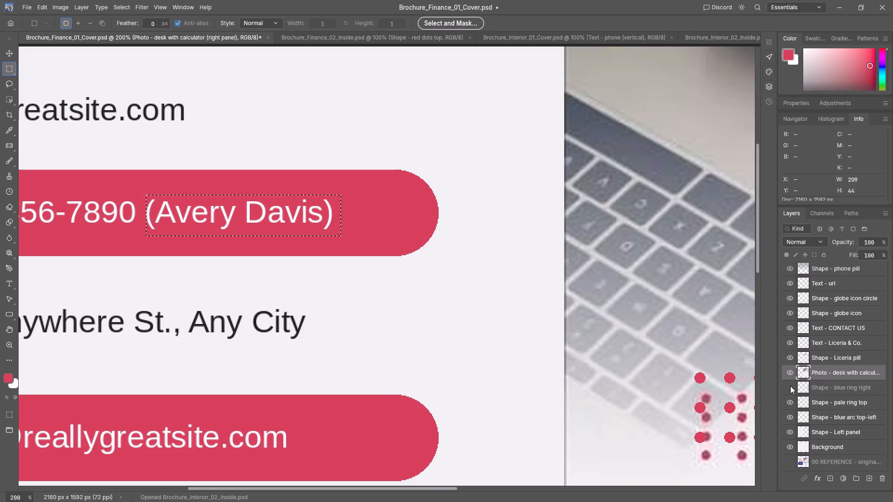
pyautogui.click(789, 388)
# Hide and reshow each layer from Shape - Liceria pill up to Shape - phone pill to check what it contains.
pyautogui.click(790, 357)
pyautogui.click(790, 357)
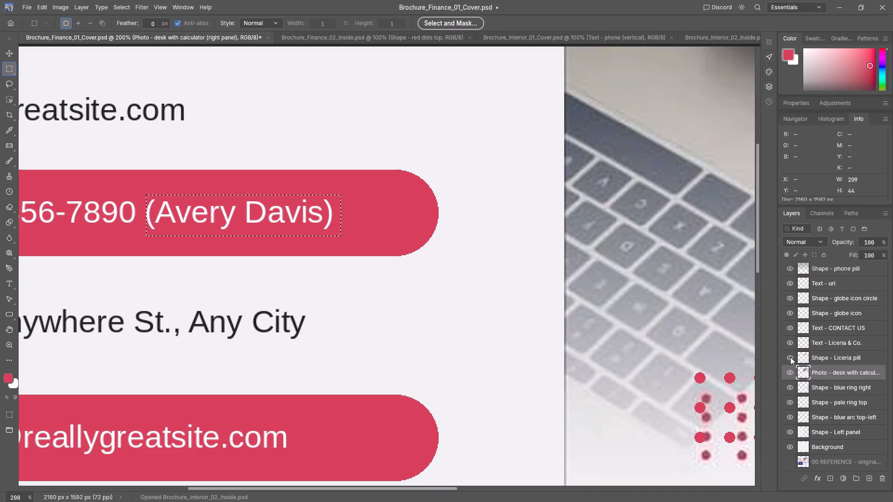
pyautogui.click(790, 346)
pyautogui.click(789, 344)
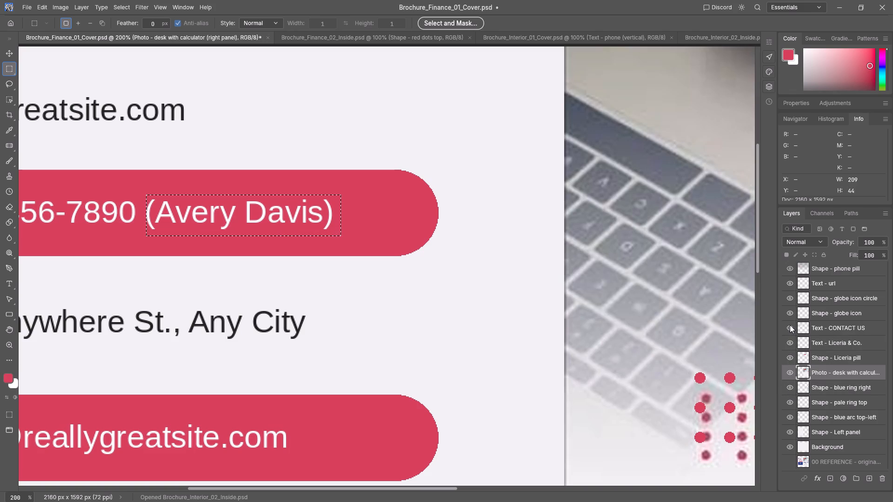
pyautogui.click(790, 325)
pyautogui.click(790, 325)
pyautogui.click(789, 313)
pyautogui.click(789, 313)
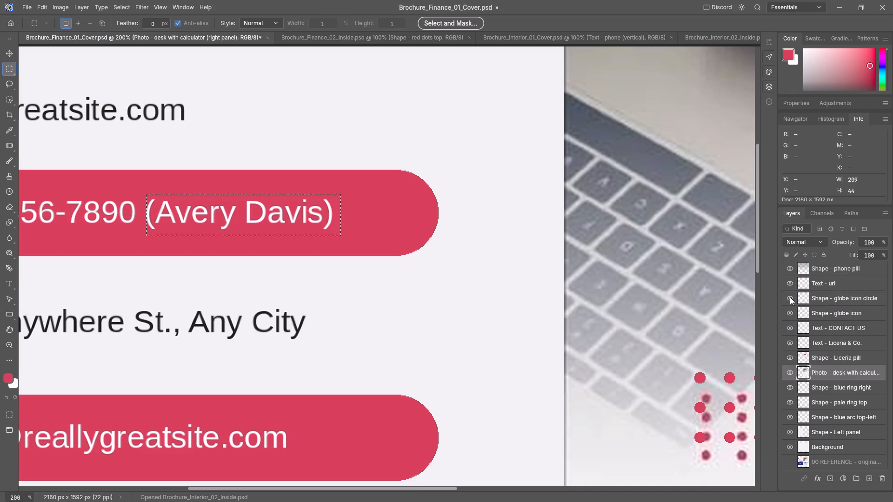
pyautogui.click(790, 297)
pyautogui.click(790, 297)
pyautogui.click(790, 284)
pyautogui.click(790, 284)
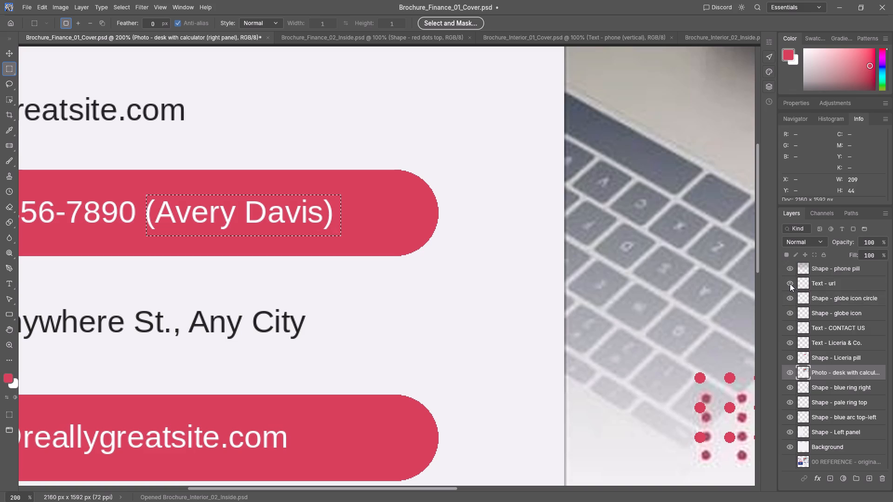
pyautogui.click(789, 270)
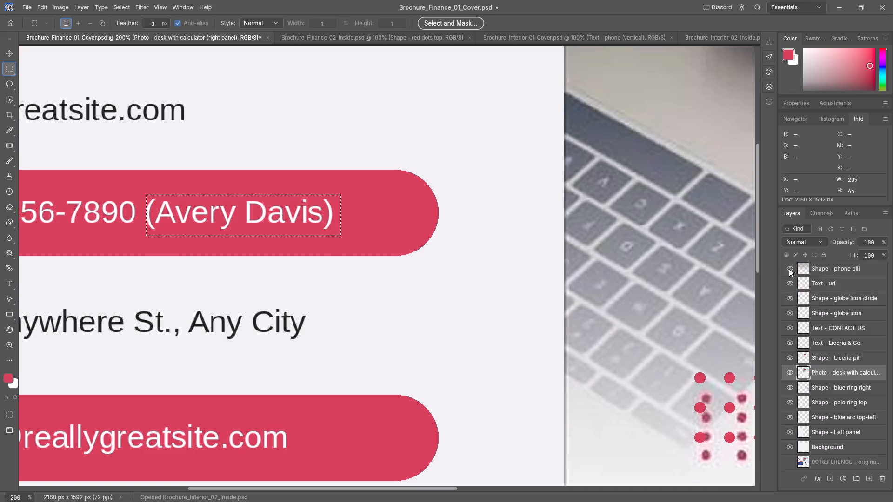
pyautogui.click(789, 269)
pyautogui.click(789, 269)
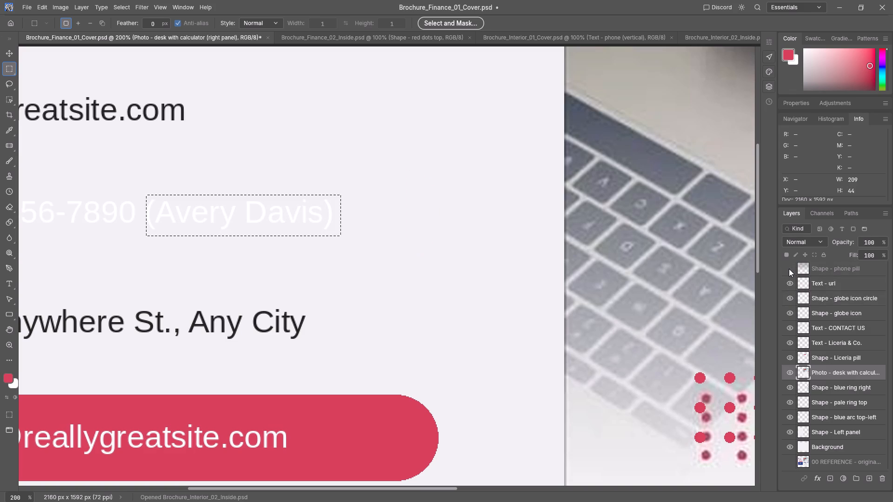
pyautogui.click(789, 269)
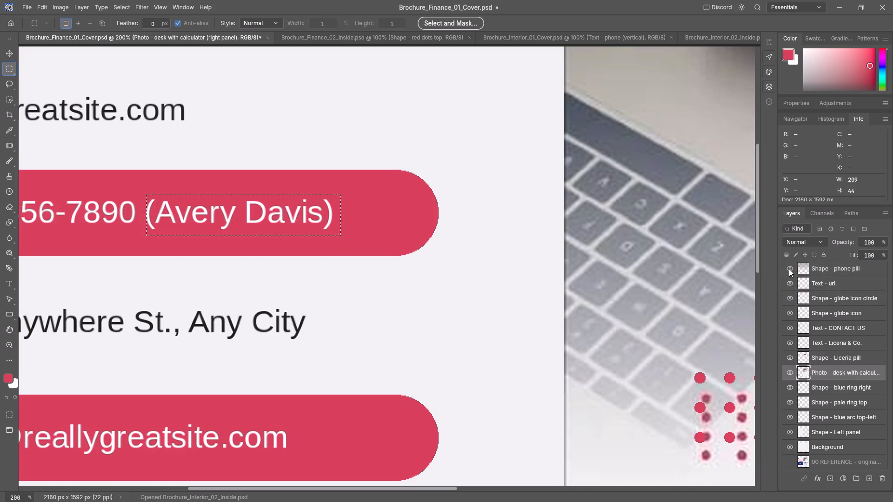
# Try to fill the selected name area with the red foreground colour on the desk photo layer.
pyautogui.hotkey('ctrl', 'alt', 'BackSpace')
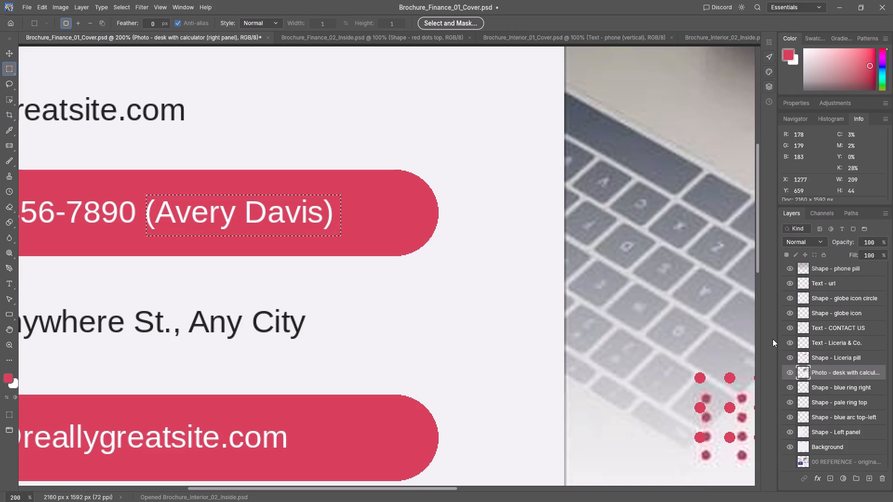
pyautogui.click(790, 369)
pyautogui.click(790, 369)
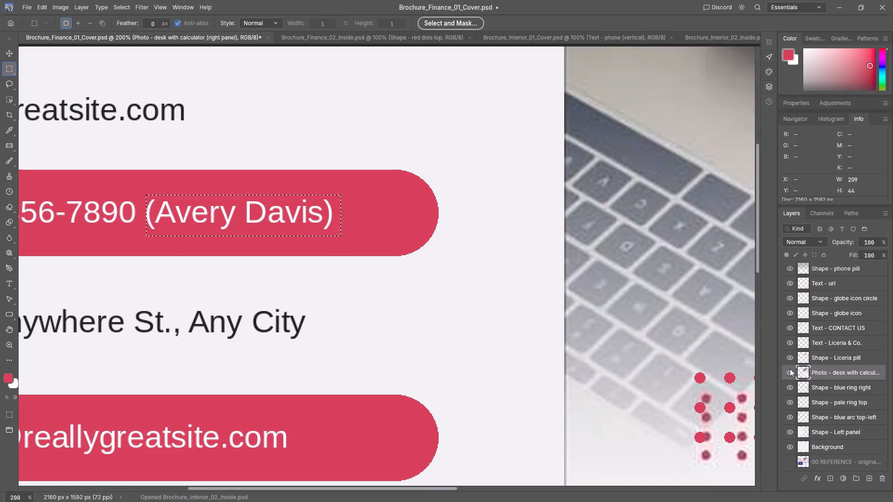
# Create a new empty layer and move it to the top of the finance cover's layer stack, above Shape - red dots top-right.
pyautogui.hotkey('ctrl', '-')
pyautogui.hotkey('ctrl', '-')
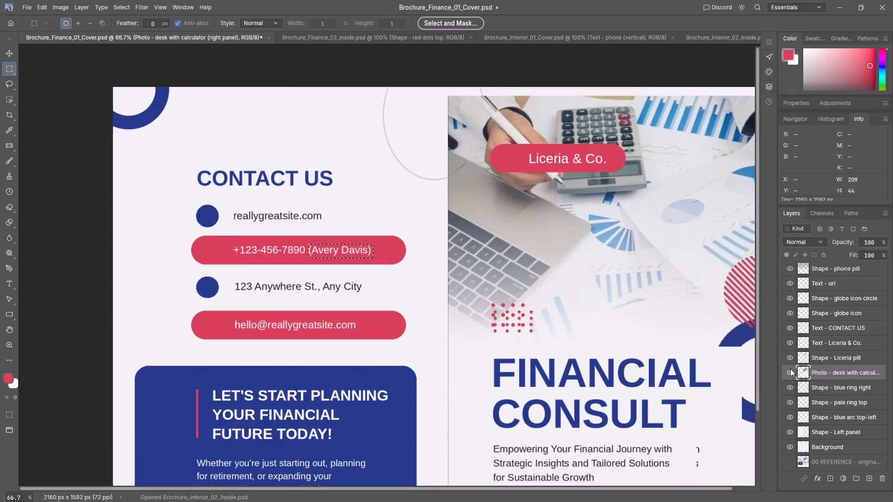
pyautogui.hotkey('ctrl', '-')
pyautogui.hotkey('ctrl', '-')
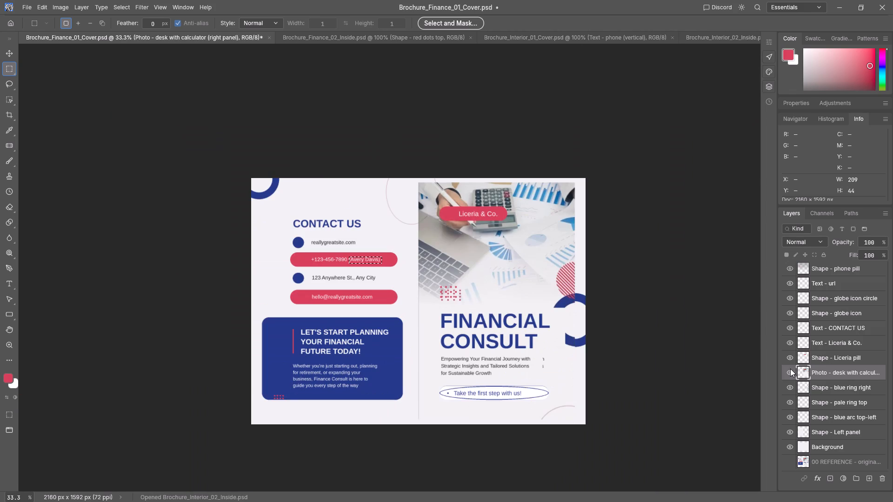
pyautogui.click(863, 485)
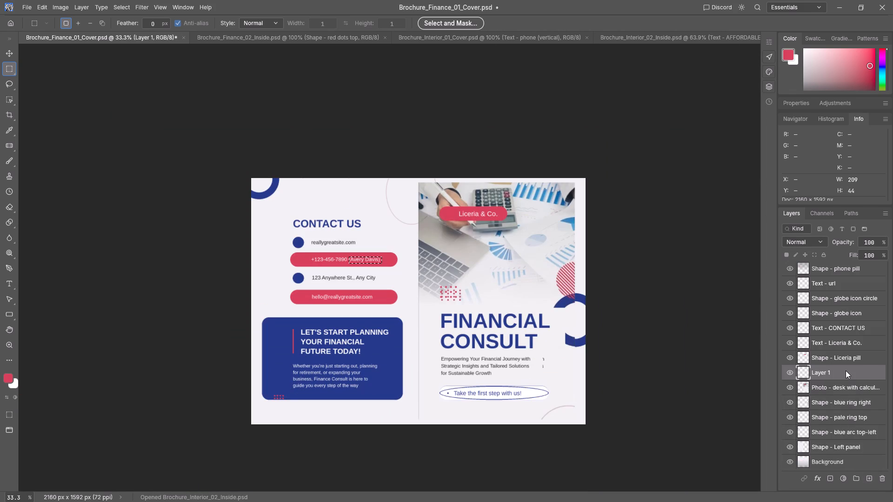
pyautogui.moveTo(846, 370); pyautogui.dragTo(840, 270)
pyautogui.scroll(5, 833, 291)
pyautogui.scroll(2, 833, 375)
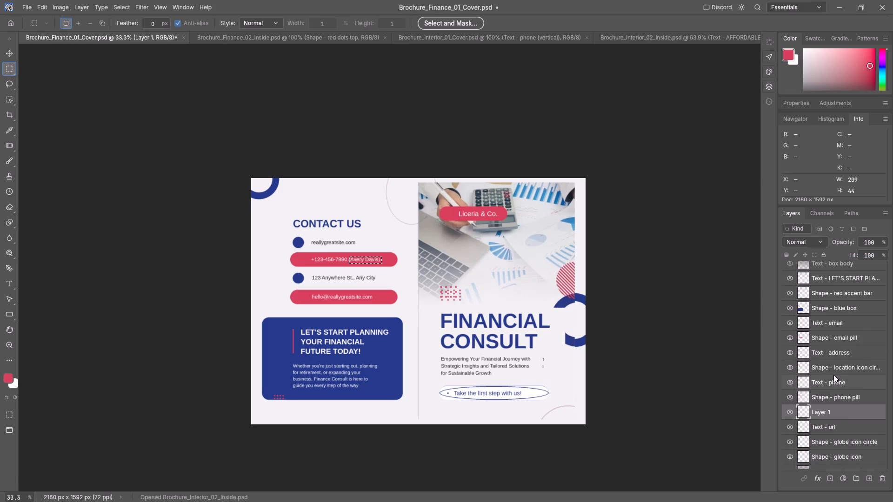
pyautogui.moveTo(836, 410); pyautogui.dragTo(828, 272)
pyautogui.scroll(2, 828, 316)
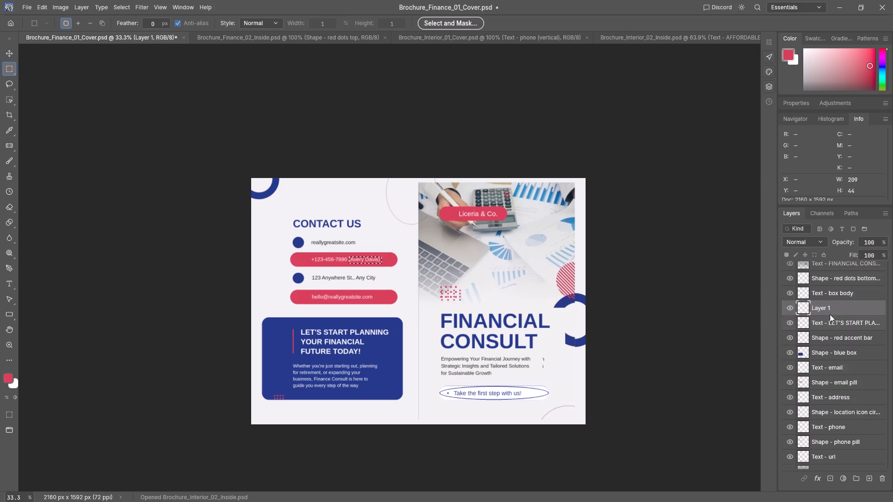
pyautogui.scroll(9, 830, 314)
pyautogui.moveTo(826, 384); pyautogui.dragTo(829, 269)
pyautogui.scroll(5, 820, 307)
pyautogui.moveTo(835, 280); pyautogui.dragTo(834, 265)
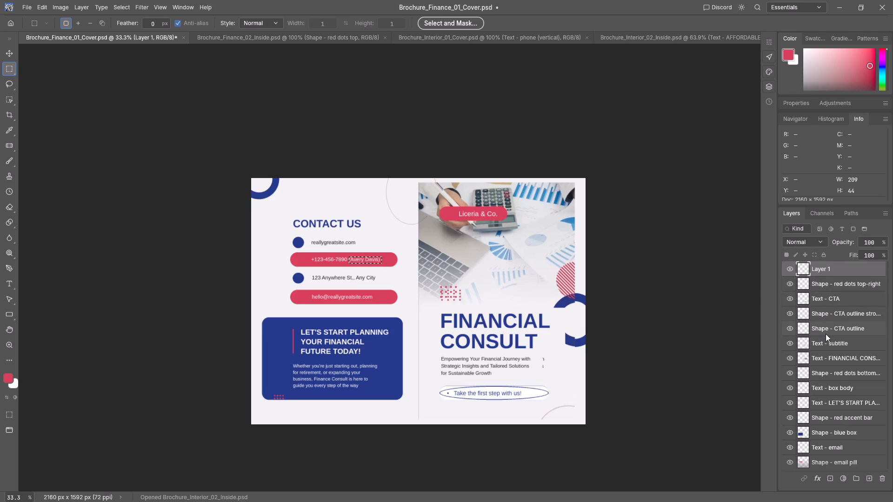
# Fill the selected bracketed name area on the new top layer with the red foreground colour.
pyautogui.hotkey('ctrl', 'alt', 'BackSpace')
pyautogui.hotkey('ctrl', 'alt', 'BackSpace')
pyautogui.hotkey('ctrl', 'alt', 'BackSpace')
pyautogui.hotkey('ctrl', 'alt', 'BackSpace')
pyautogui.hotkey('ctrl', 'alt', 'BackSpace')
# Cover the selected bracketed name after the phone number with red sampled from the phone pill, on Layer 1, and deselect.
pyautogui.press('Return')
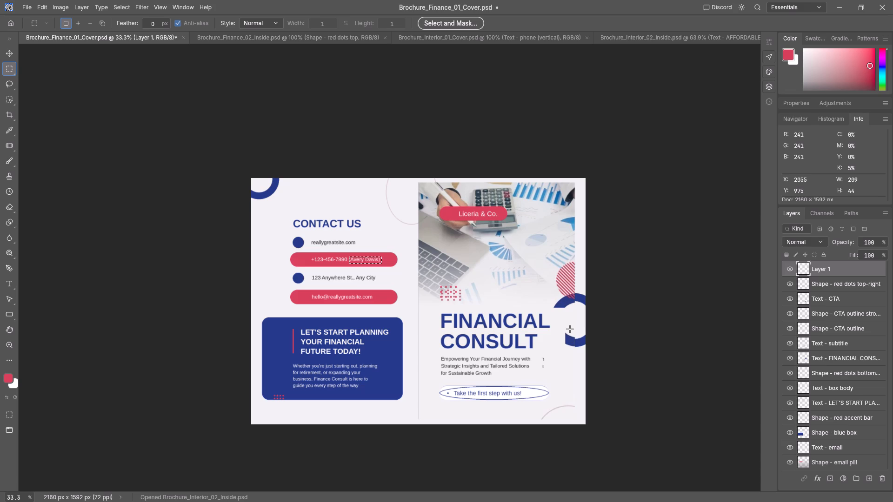
pyautogui.hotkey('ctrl', '=')
pyautogui.hotkey('ctrl', '=')
pyautogui.hotkey('ctrl', '=')
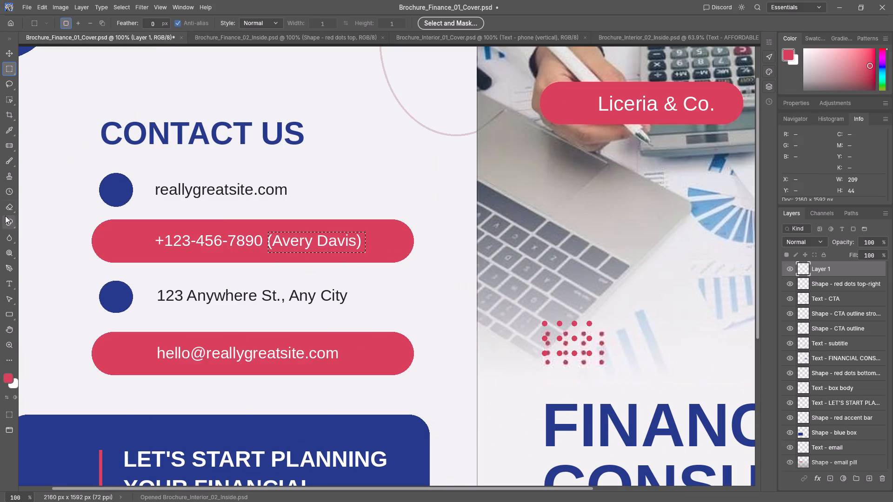
pyautogui.click(10, 130)
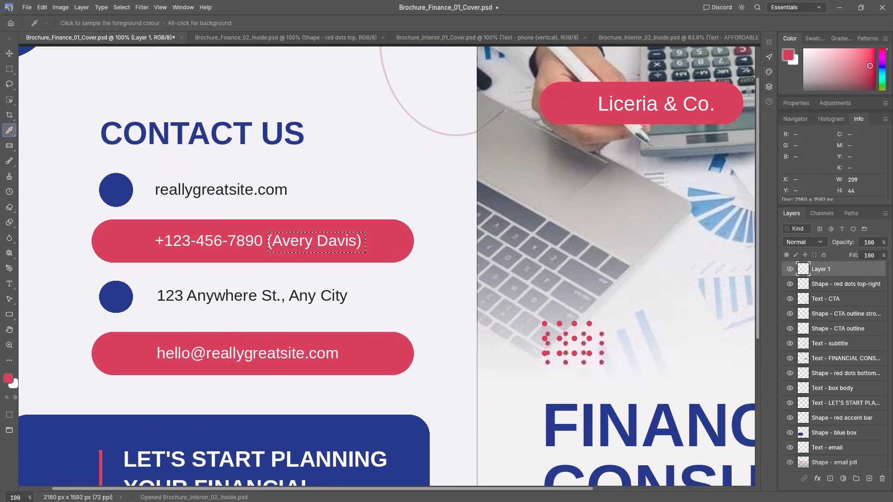
pyautogui.click(390, 240)
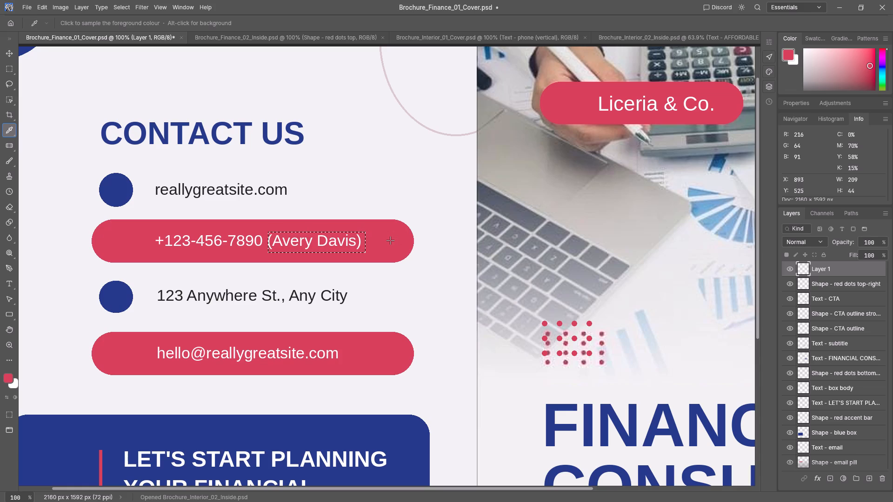
pyautogui.hotkey('alt', 'BackSpace')
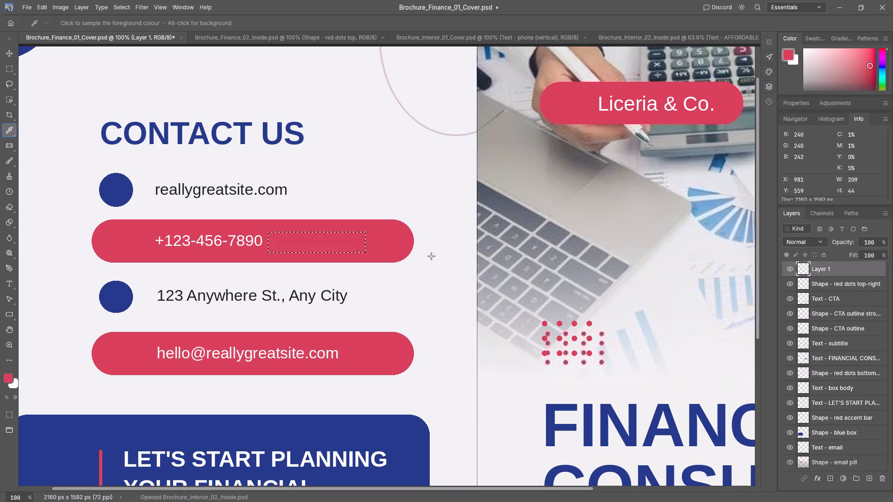
pyautogui.scroll(-5, 431, 256)
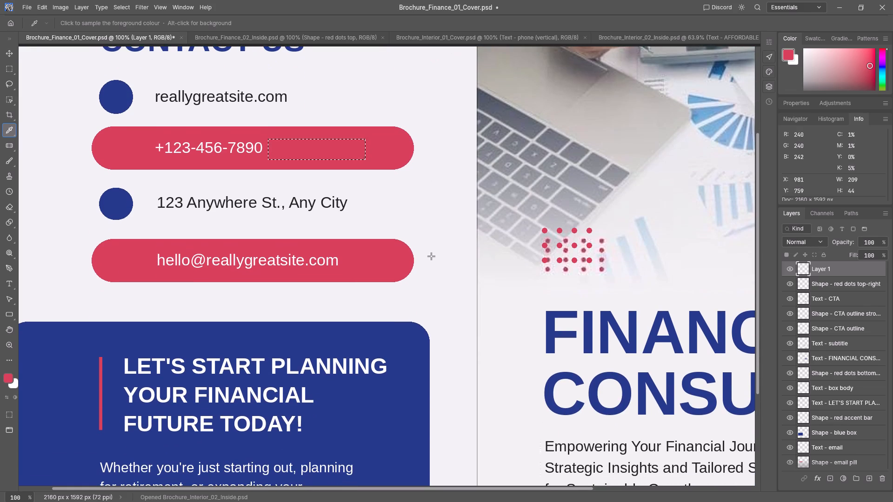
pyautogui.hotkey('ctrl', 'd')
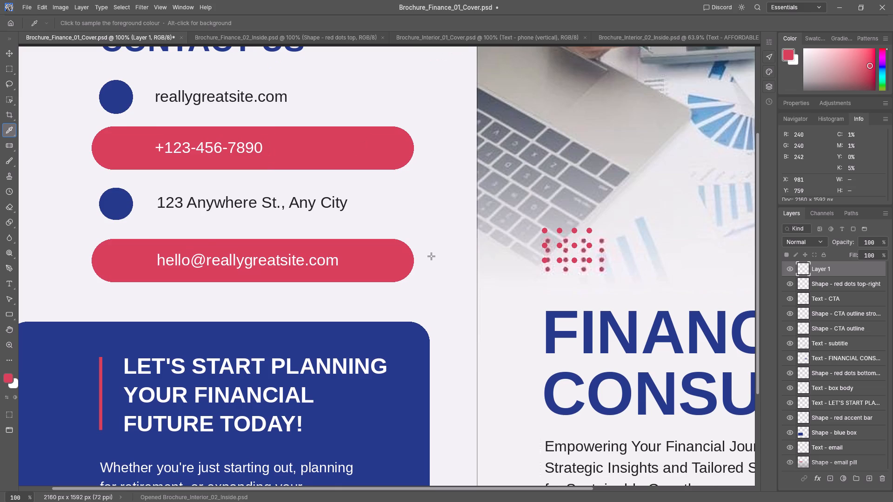
# Save the edited finance brochure cover document.
pyautogui.hotkey('ctrl', '-')
pyautogui.hotkey('ctrl', '-')
pyautogui.hotkey('ctrl', '-')
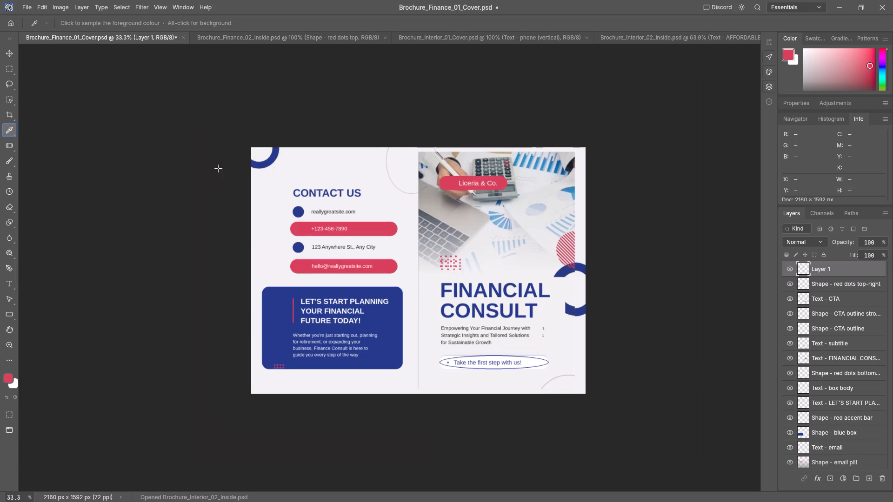
pyautogui.hotkey('ctrl', 's')
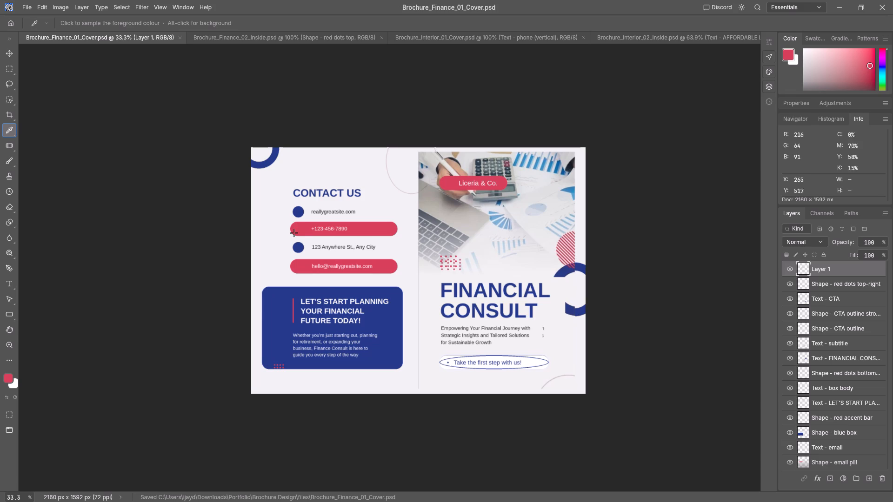
# Switch to the Brochure_Finance_02_Inside document and look over its pages, dismissing the Photos import window.
pyautogui.scroll(1, 313, 321)
pyautogui.scroll(-1, 310, 325)
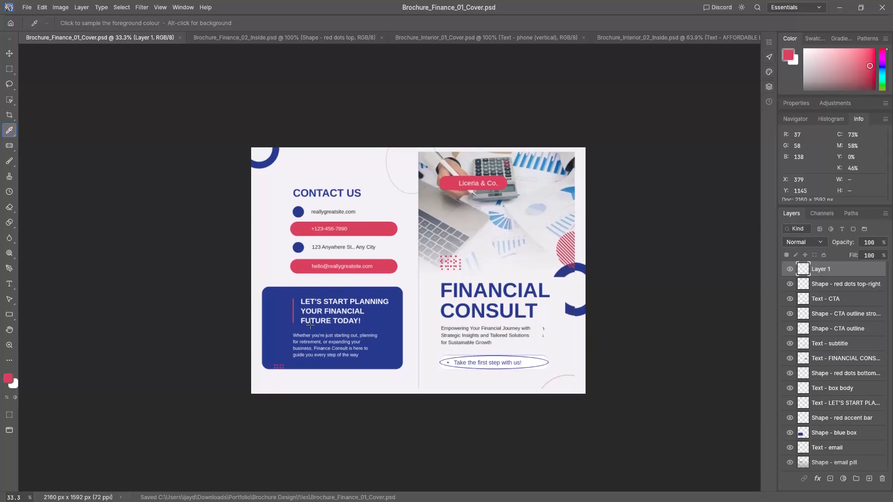
pyautogui.click(238, 39)
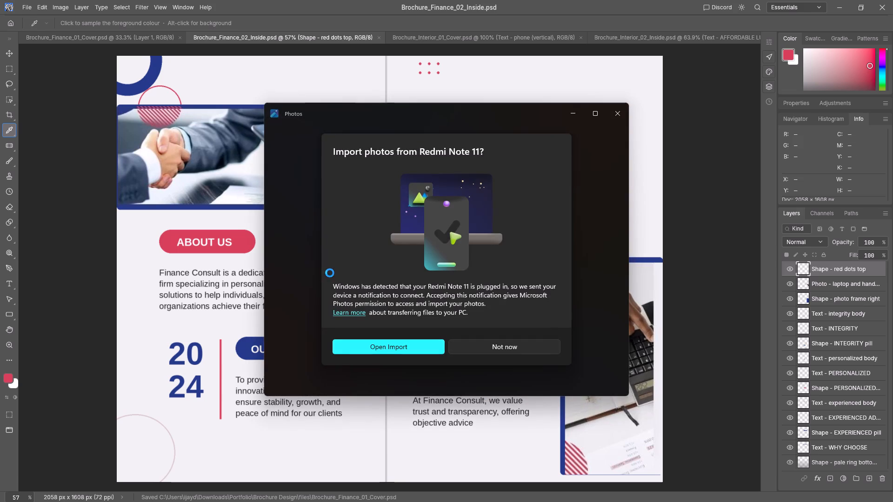
pyautogui.click(621, 112)
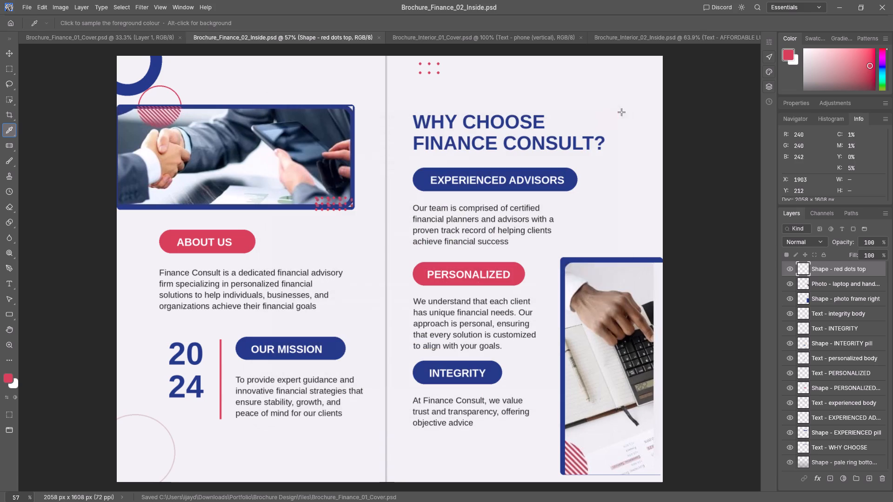
pyautogui.scroll(-5, 613, 264)
pyautogui.scroll(7, 564, 361)
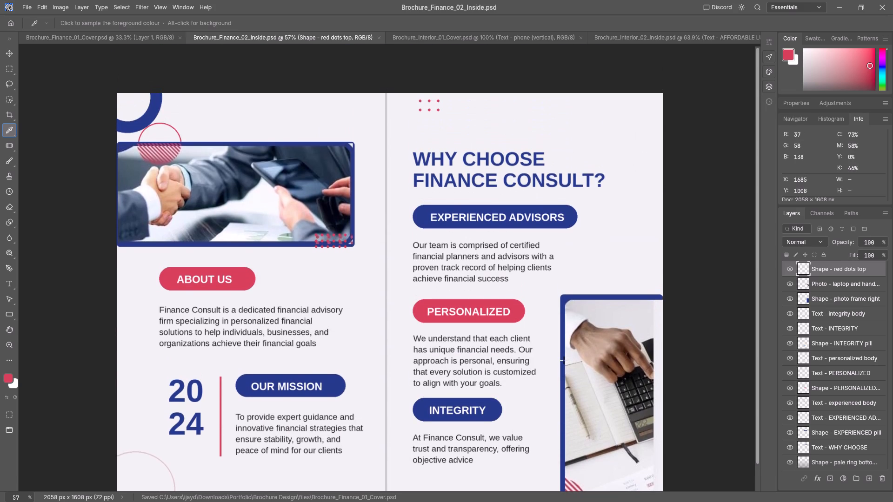
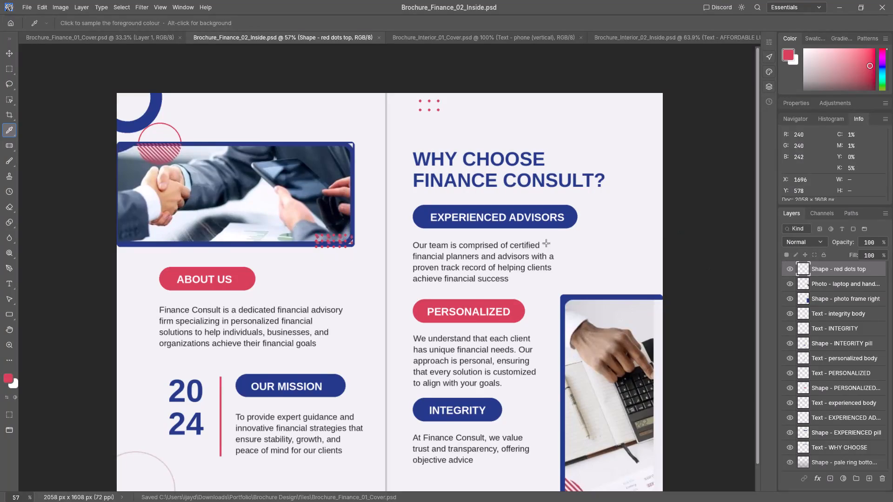
# Look over the pages of the Brochure_Finance_02_Inside, Brochure_Interior_01_Cover and Brochure_Interior_02_Inside documents.
pyautogui.scroll(-4, 535, 240)
pyautogui.scroll(4, 535, 240)
pyautogui.scroll(-3, 535, 240)
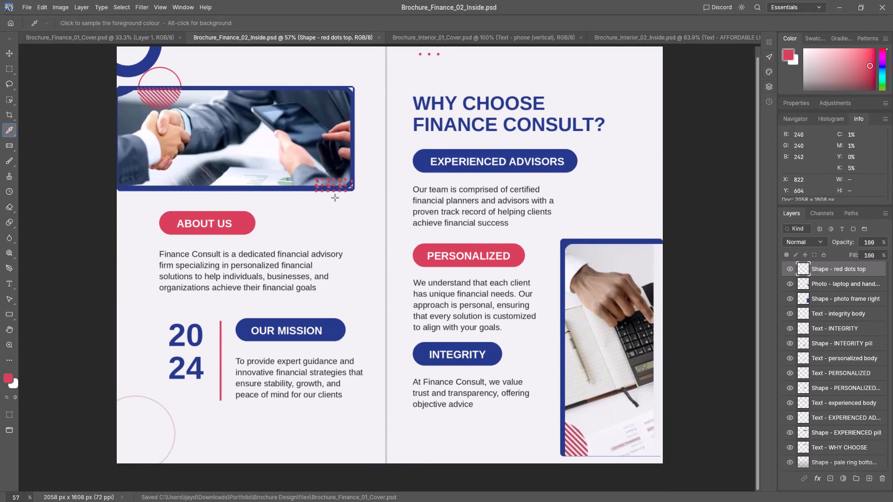
pyautogui.scroll(2, 335, 198)
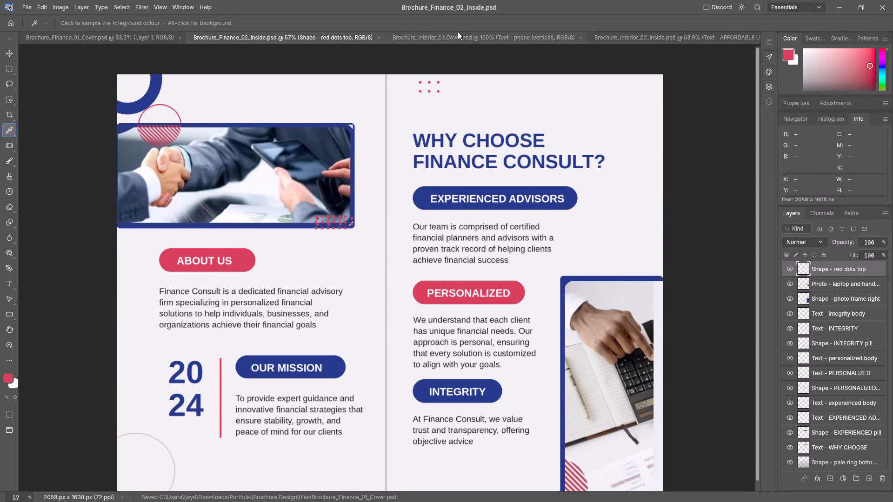
pyautogui.click(458, 37)
pyautogui.scroll(-1, 438, 100)
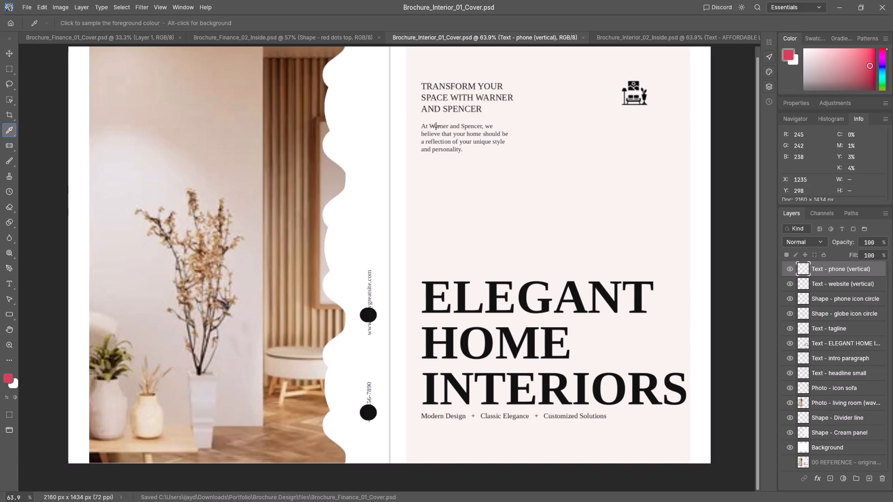
pyautogui.click(658, 39)
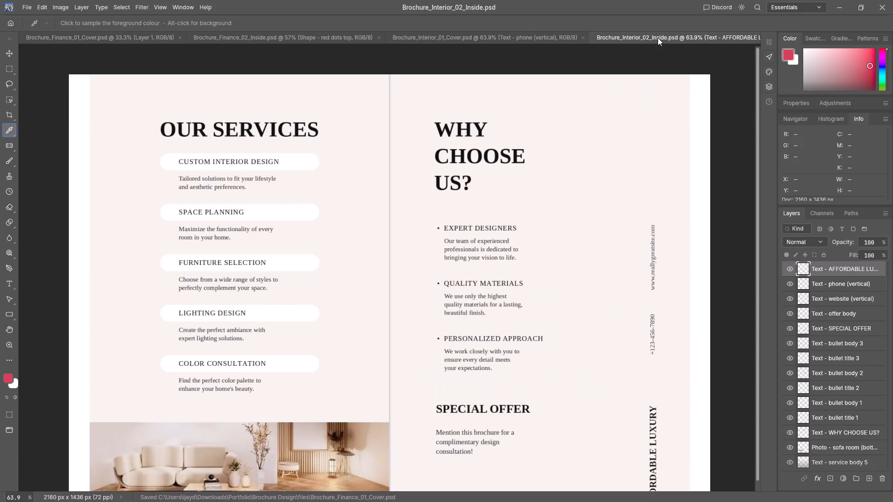
pyautogui.scroll(-4, 564, 160)
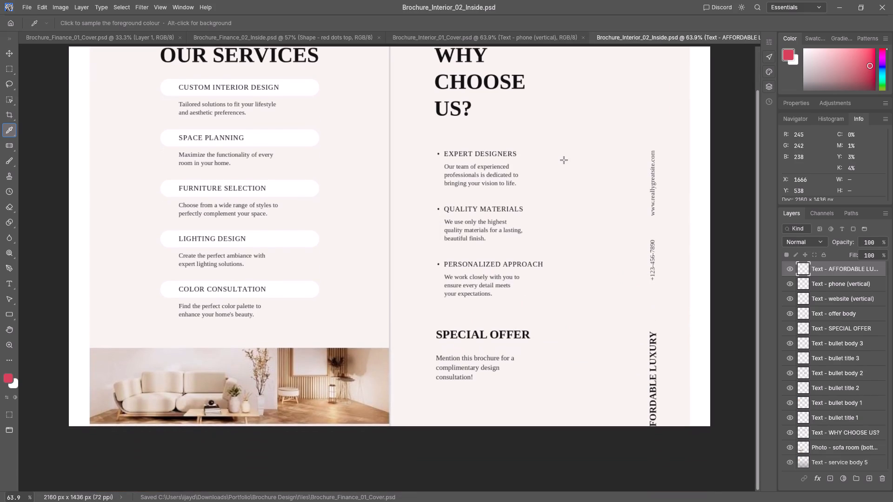
pyautogui.scroll(4, 330, 313)
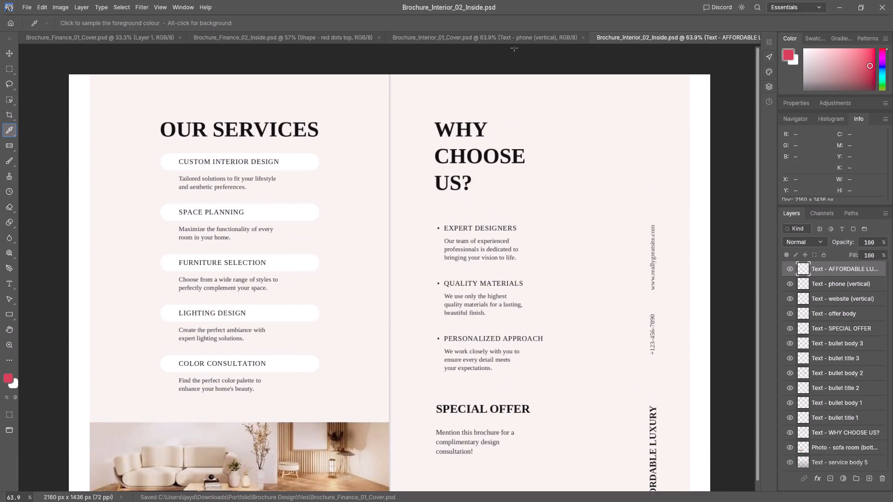
pyautogui.click(512, 41)
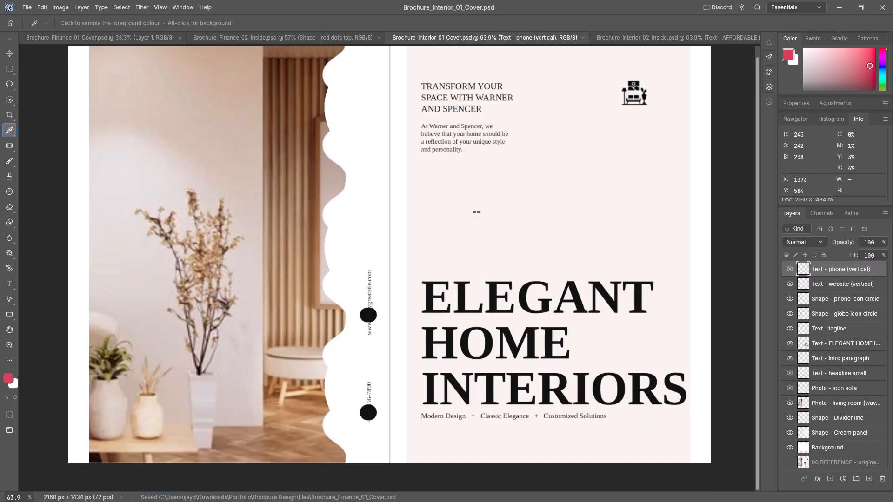
pyautogui.scroll(2, 476, 212)
pyautogui.scroll(-3, 475, 214)
pyautogui.scroll(1, 472, 221)
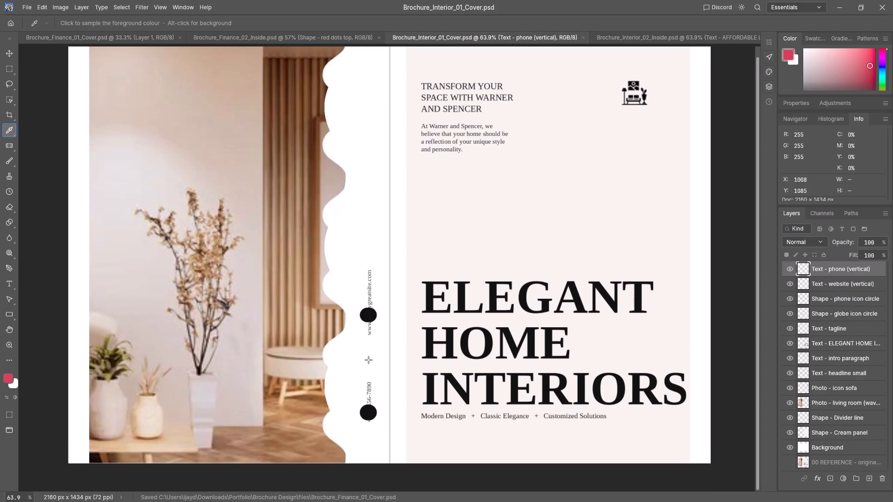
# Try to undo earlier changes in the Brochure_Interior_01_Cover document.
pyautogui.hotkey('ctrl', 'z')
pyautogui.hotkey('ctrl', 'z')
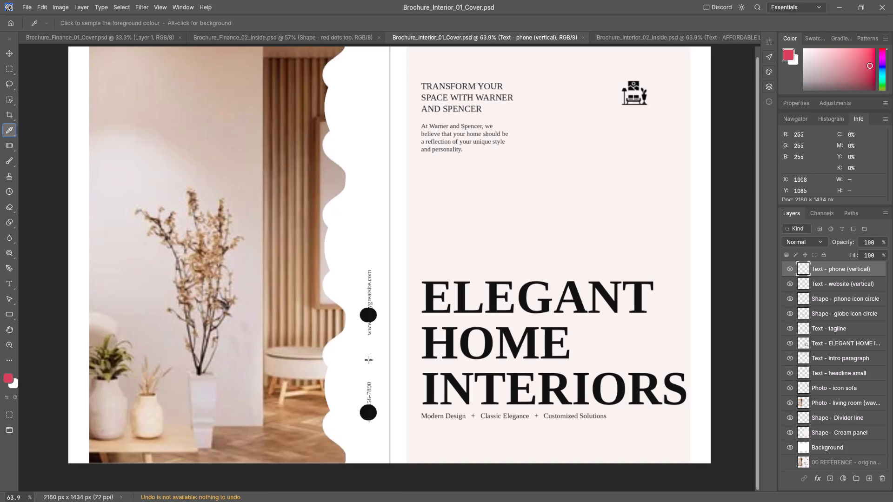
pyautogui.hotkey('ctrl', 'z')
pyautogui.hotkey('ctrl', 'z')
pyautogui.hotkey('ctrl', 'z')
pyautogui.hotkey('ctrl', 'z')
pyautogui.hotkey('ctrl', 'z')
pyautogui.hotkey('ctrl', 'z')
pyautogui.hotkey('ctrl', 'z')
# Toggle the vertical contact layers on the interior cover to find the black circles, and hide the phone and globe icon circle layers.
pyautogui.click(789, 270)
pyautogui.click(789, 270)
pyautogui.click(789, 270)
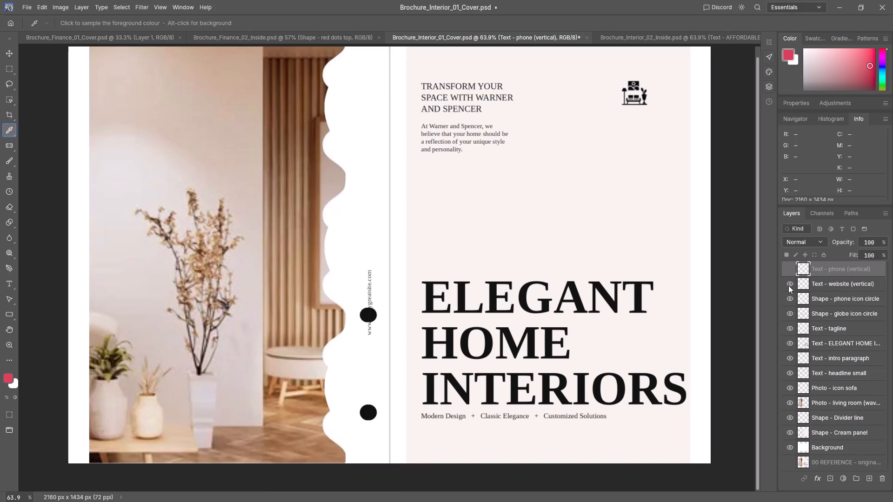
pyautogui.click(788, 285)
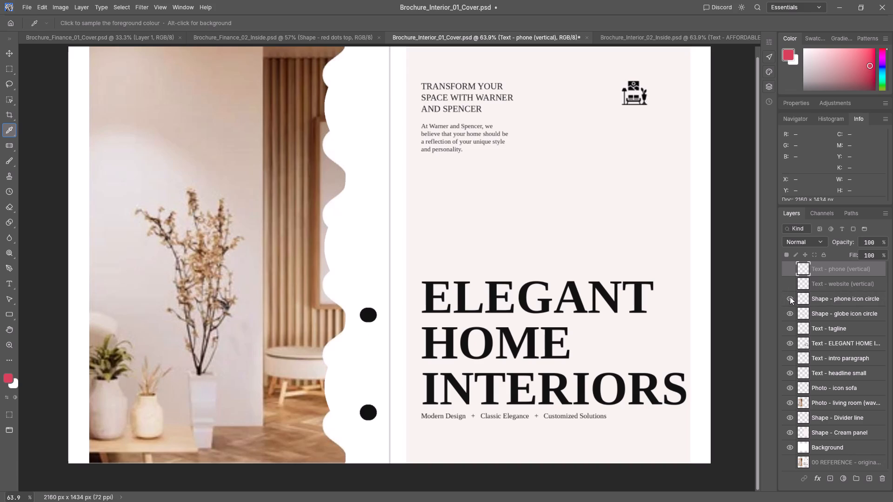
pyautogui.click(790, 297)
pyautogui.click(790, 297)
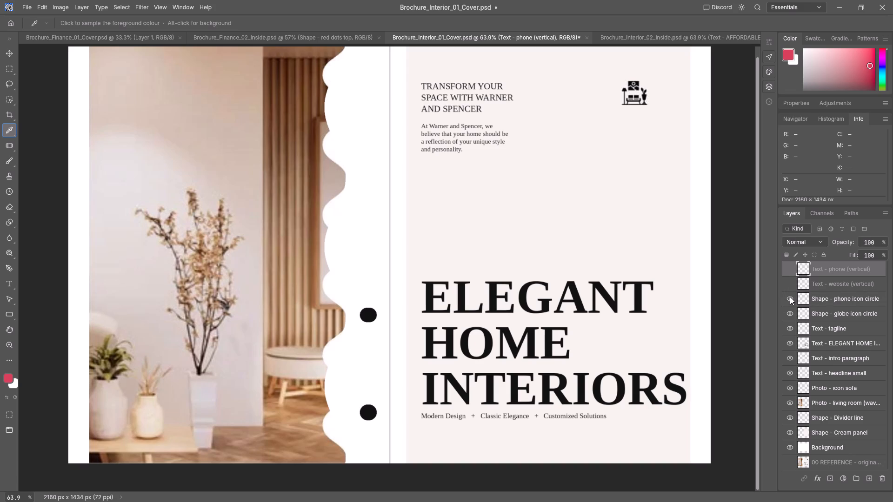
pyautogui.click(790, 297)
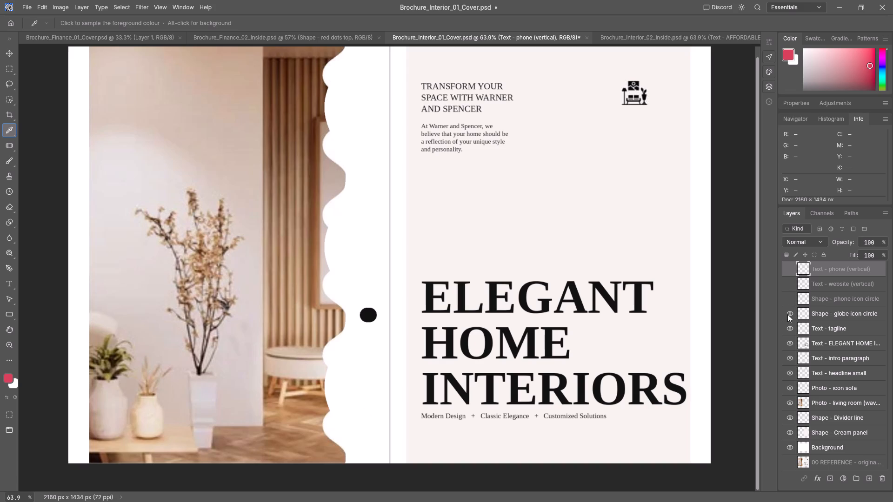
pyautogui.click(787, 313)
pyautogui.click(787, 268)
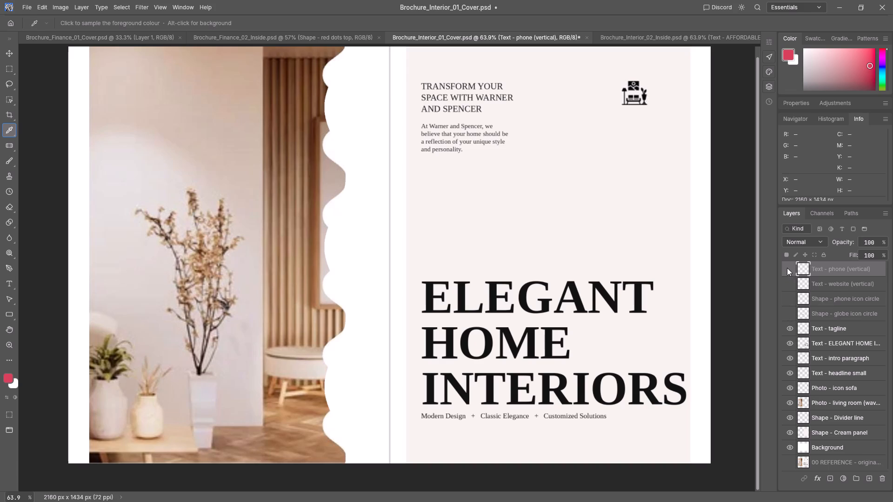
pyautogui.click(787, 288)
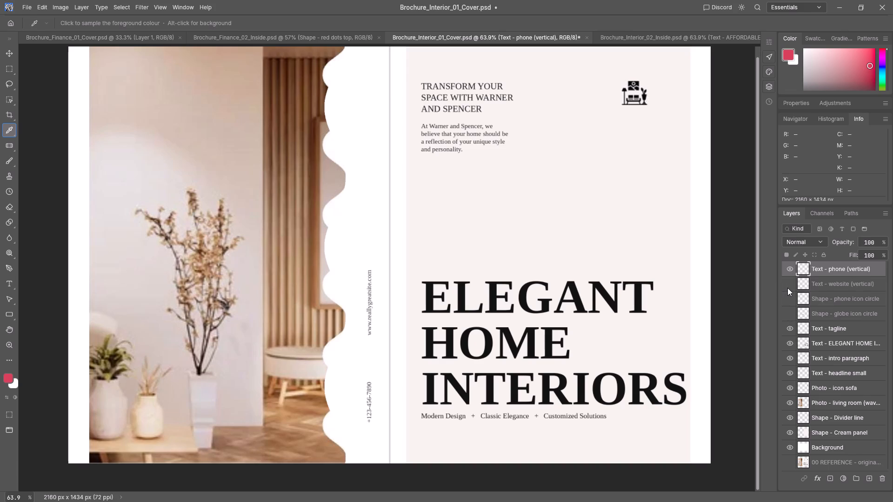
# Delete the hidden Shape - phone icon circle and Shape - globe icon circle layers from the interior cover.
pyautogui.click(827, 299)
pyautogui.moveTo(806, 296); pyautogui.dragTo(890, 444)
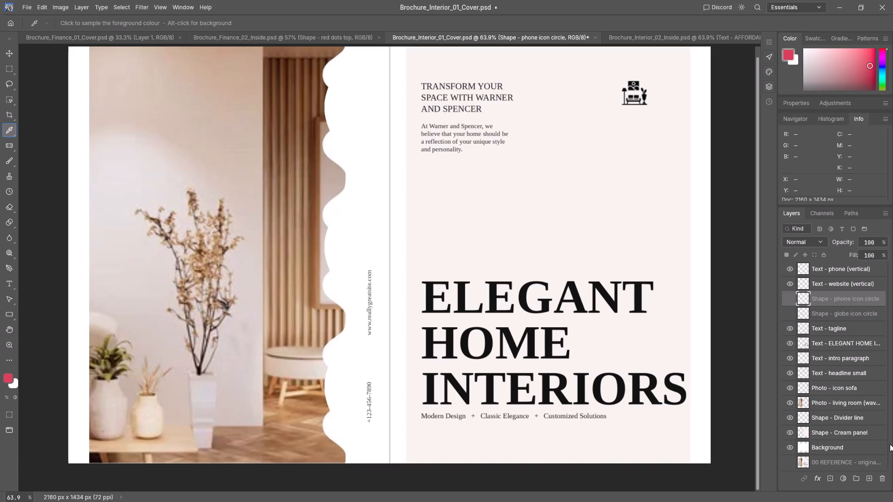
pyautogui.moveTo(890, 444); pyautogui.dragTo(881, 476)
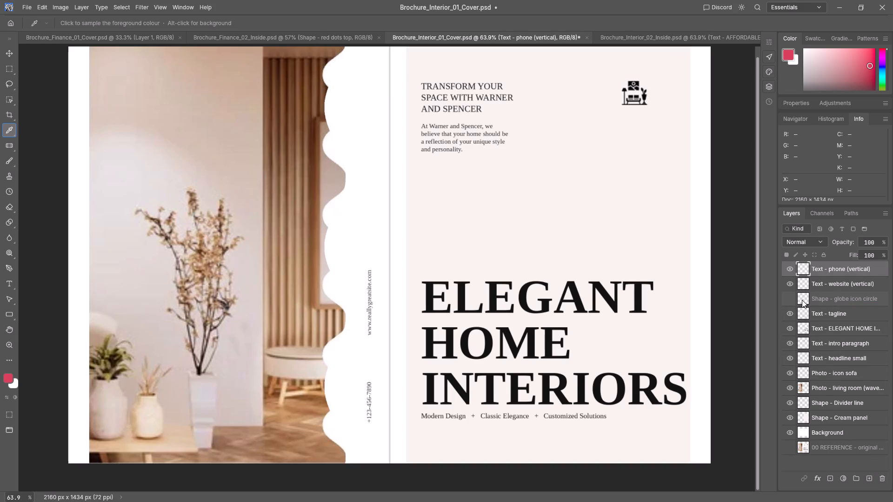
pyautogui.moveTo(802, 300); pyautogui.dragTo(881, 474)
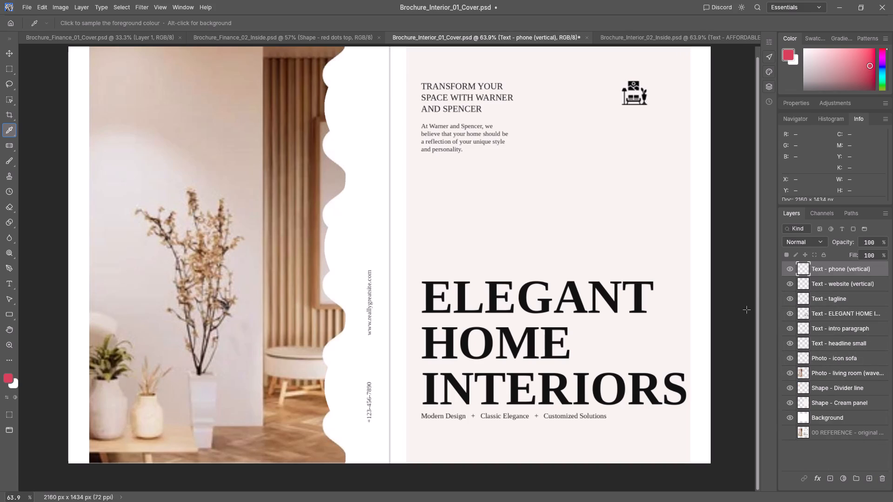
# Check the whole interior cover, toggling the vertical website text and the ELEGANT HOME INTERIORS headline off and on.
pyautogui.hotkey('ctrl', '-')
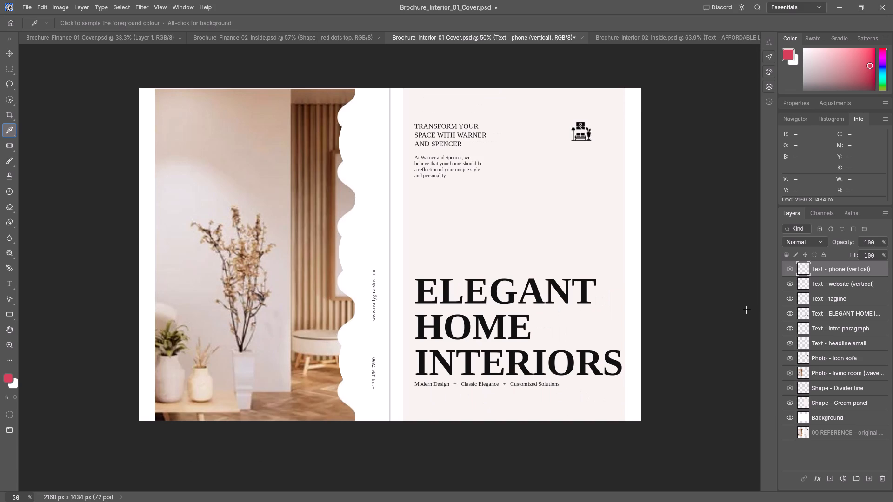
pyautogui.click(787, 280)
pyautogui.click(787, 280)
pyautogui.click(790, 313)
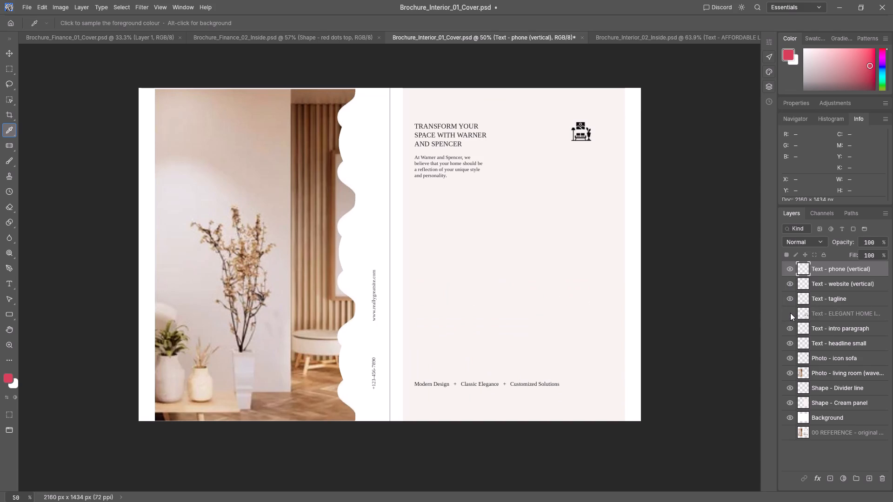
pyautogui.click(790, 313)
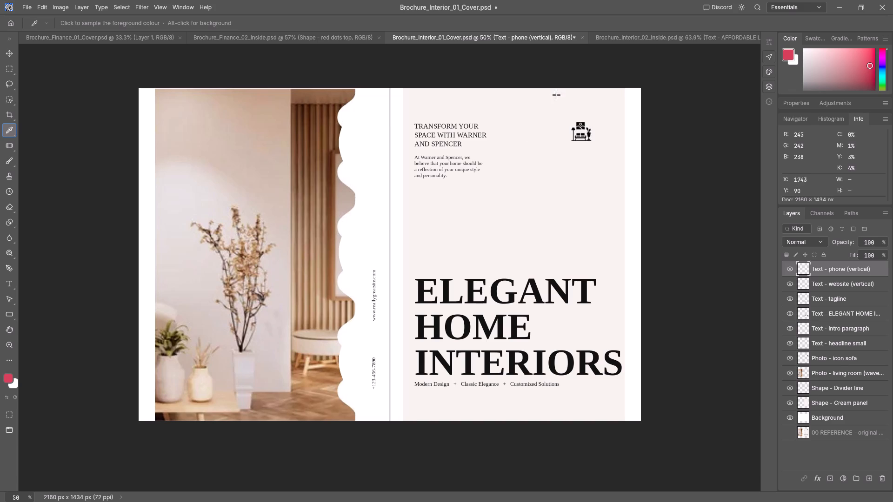
# Switch to the Brochure_Interior_02_Inside document and examine both of its pages from top to bottom.
pyautogui.click(614, 35)
pyautogui.scroll(-2, 532, 218)
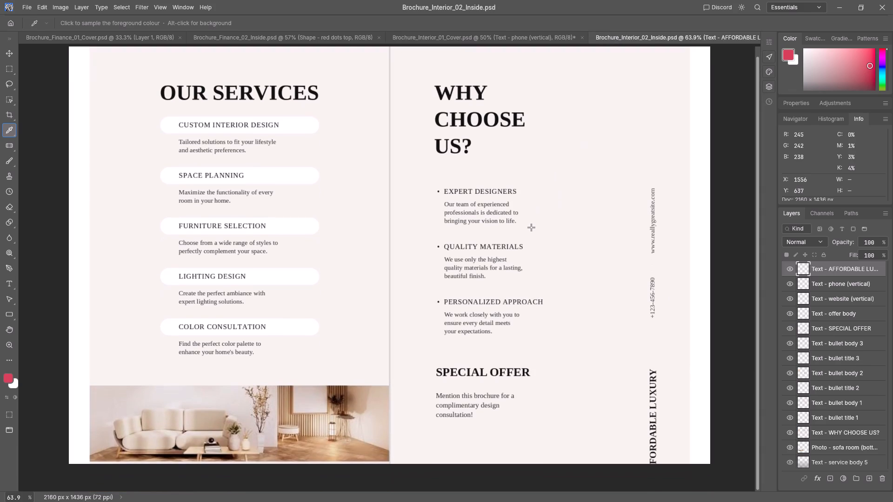
pyautogui.scroll(-5, 531, 227)
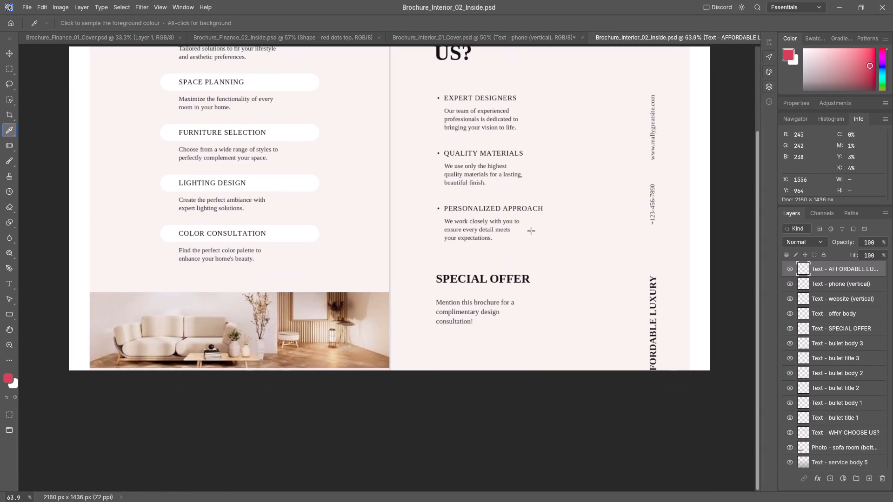
pyautogui.scroll(4, 531, 231)
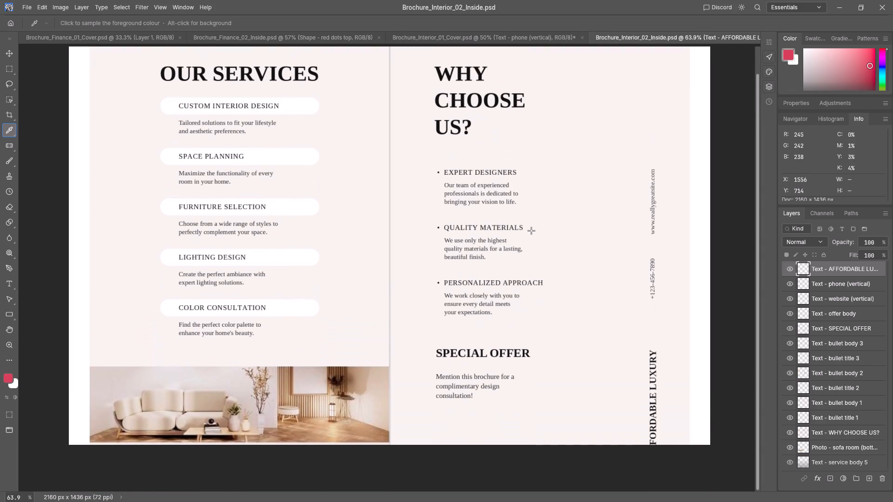
pyautogui.scroll(6, 531, 231)
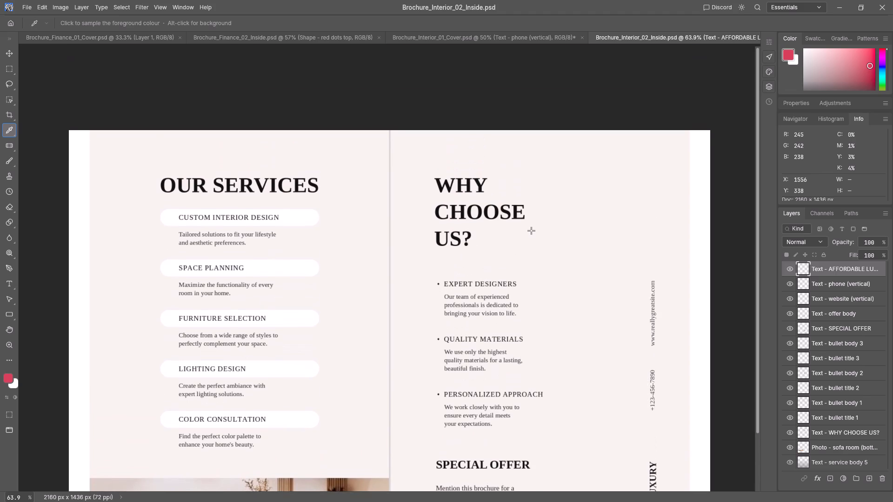
pyautogui.scroll(-7, 531, 231)
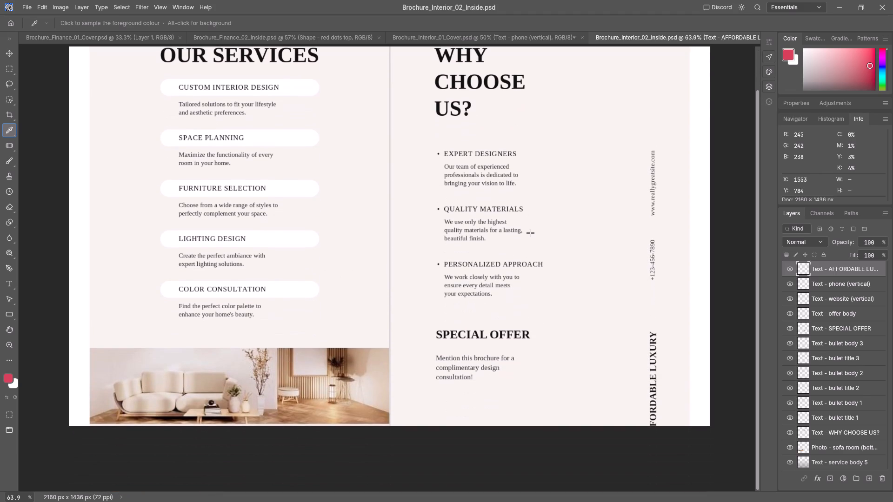
# Switch to the Brochure_Finance_01_Cover document and set up its export as a JPG at maximum quality.
pyautogui.click(255, 41)
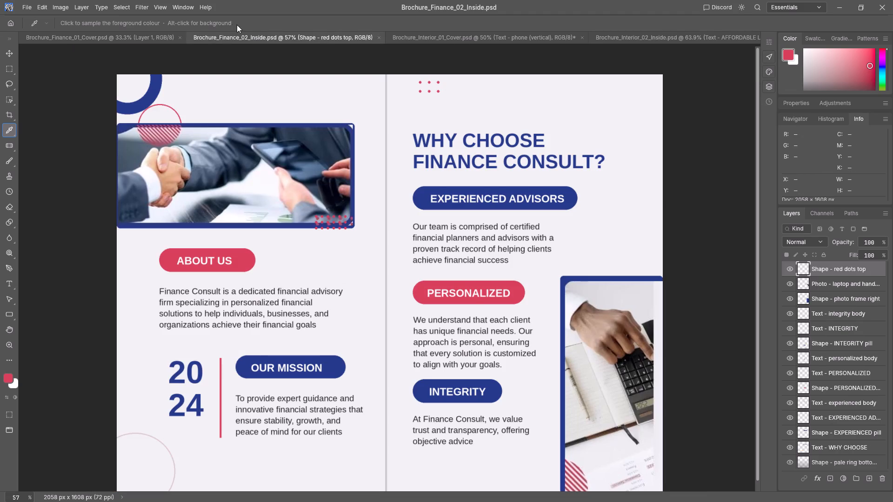
pyautogui.click(109, 44)
pyautogui.click(33, 7)
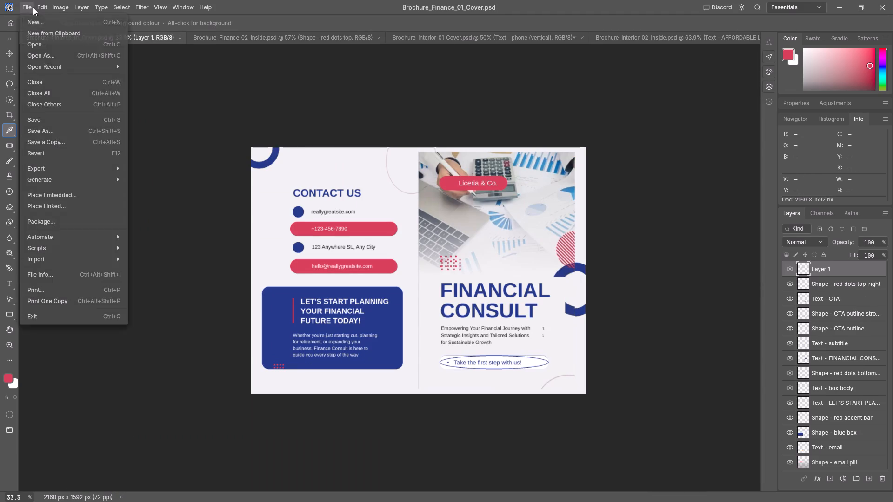
pyautogui.click(83, 171)
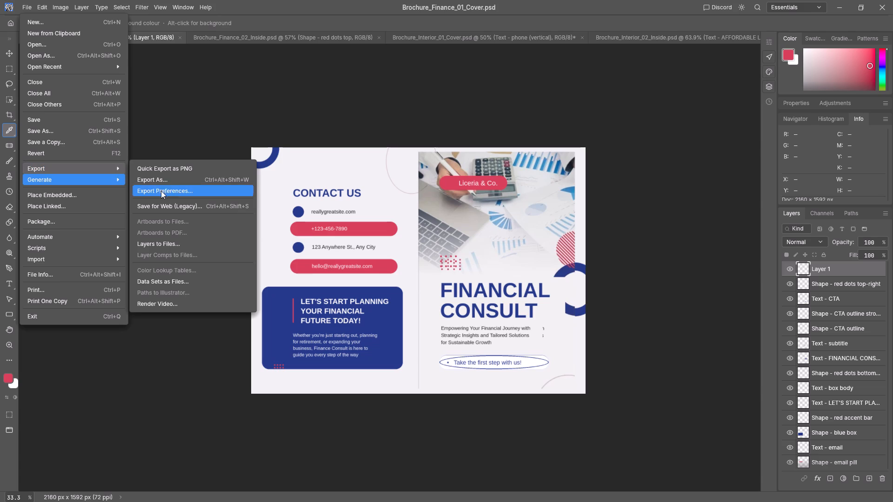
pyautogui.click(165, 179)
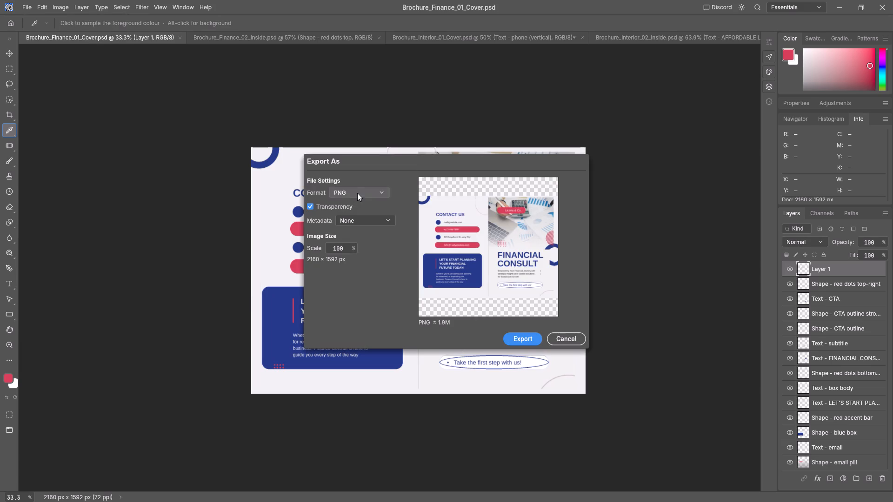
pyautogui.click(357, 193)
pyautogui.click(356, 222)
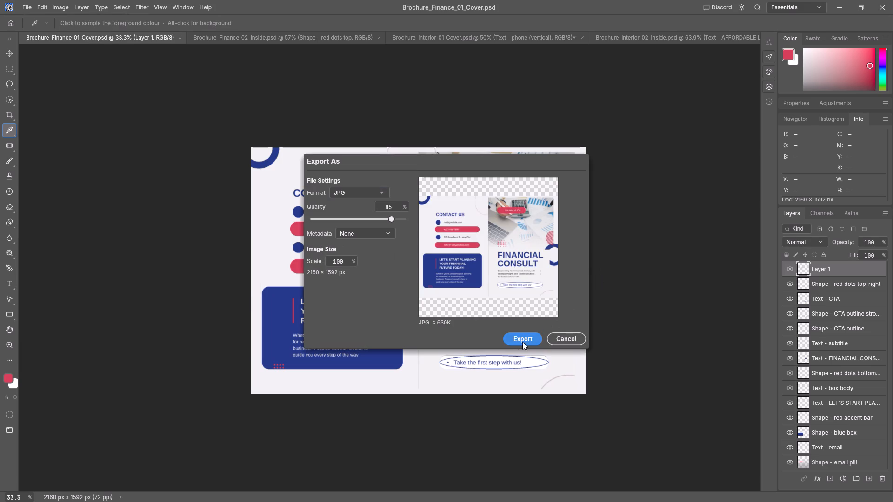
pyautogui.moveTo(389, 219); pyautogui.dragTo(442, 227)
pyautogui.moveTo(442, 227); pyautogui.dragTo(453, 232)
pyautogui.click(520, 335)
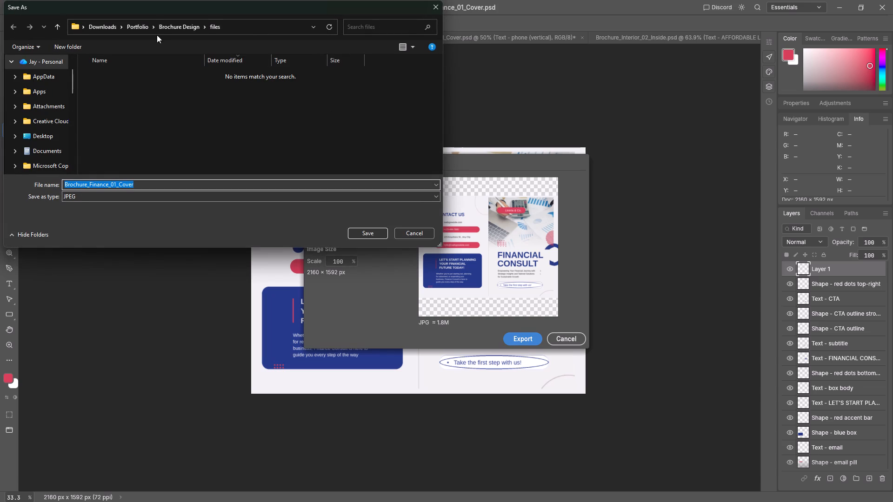
# Create a new folder named Bi-fold inside the Brochure Design folder while choosing the export location.
pyautogui.click(165, 26)
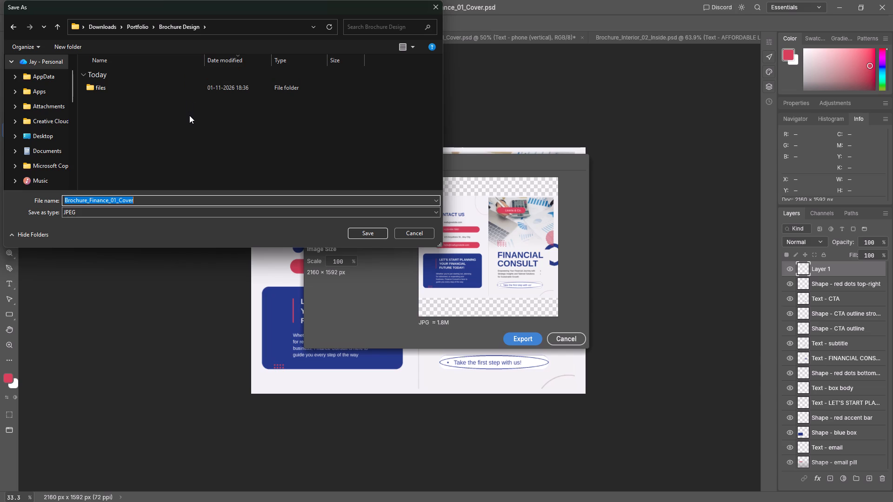
pyautogui.hotkey('ctrl', 'shift', 'n')
pyautogui.press('BackSpace')
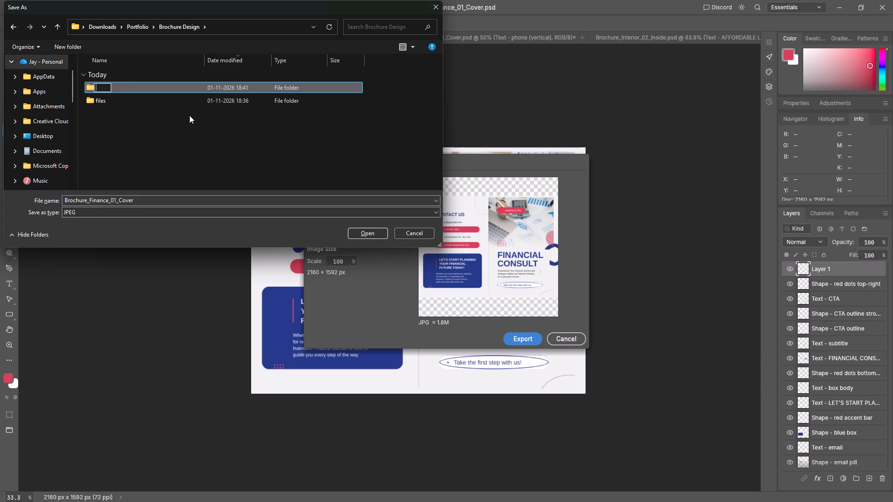
pyautogui.write('BI')
pyautogui.write('FOLD')
pyautogui.press('BackSpace')
pyautogui.press('BackSpace')
pyautogui.press('BackSpace')
pyautogui.press('BackSpace')
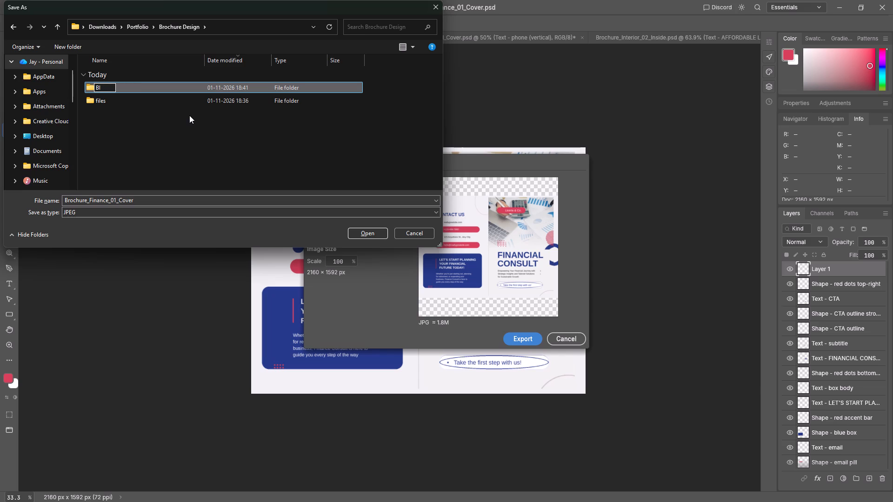
pyautogui.press('i')
pyautogui.press('space')
pyautogui.press('f')
pyautogui.press('BackSpace')
pyautogui.press('BackSpace')
pyautogui.write('-fold')
pyautogui.press('Left')
pyautogui.press('Left')
pyautogui.press('Left')
pyautogui.press('Left')
pyautogui.press('Left')
pyautogui.press('Left')
pyautogui.press('BackSpace')
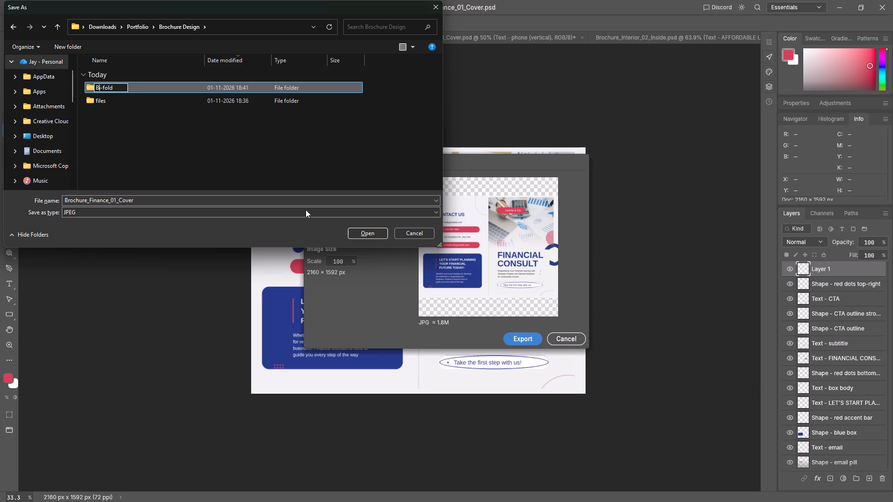
pyautogui.click(377, 226)
# Save the JPG export of the finance cover under the file name Brochure_Finance_01_Cover.
pyautogui.click(375, 231)
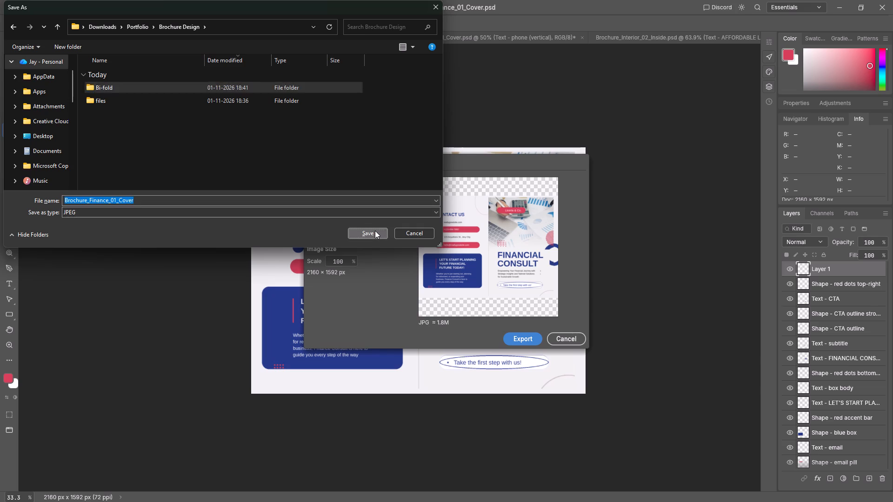
pyautogui.press('Return')
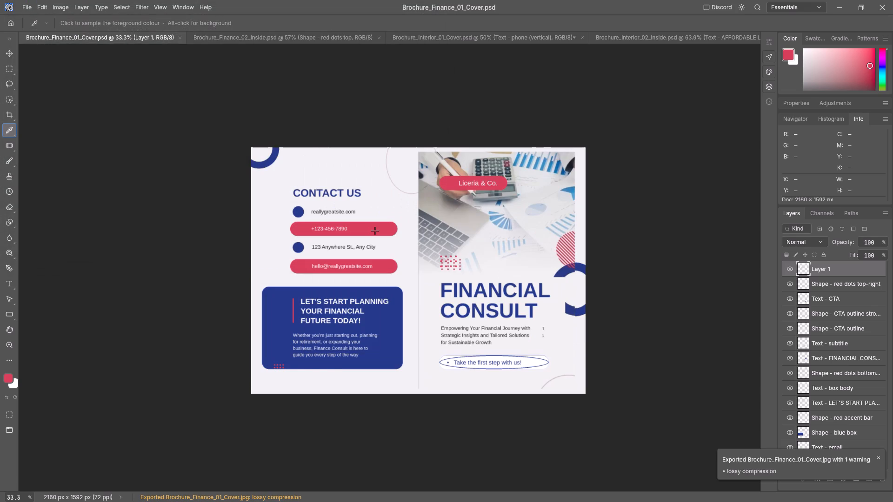
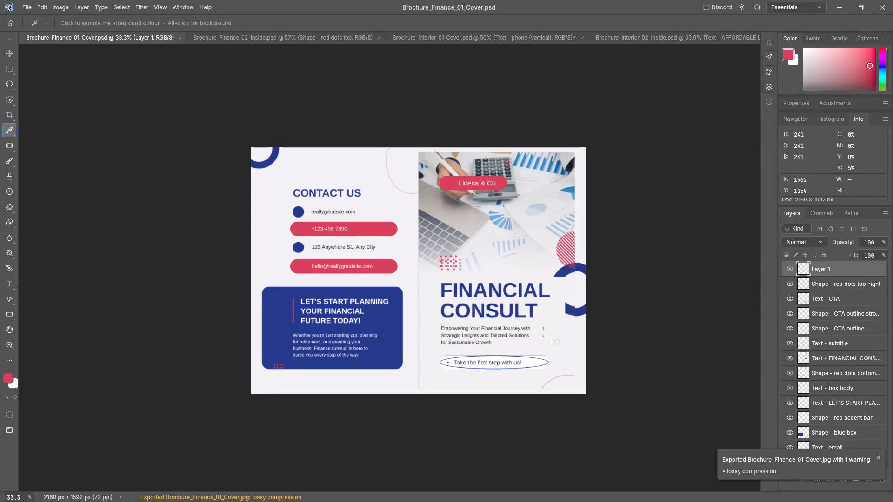
# Marquee-select the stray letter fragments beside the cover's subtitle, about 34 by 135 px, and fill the selection with the white background colour.
pyautogui.hotkey('ctrl', '=')
pyautogui.hotkey('ctrl', '=')
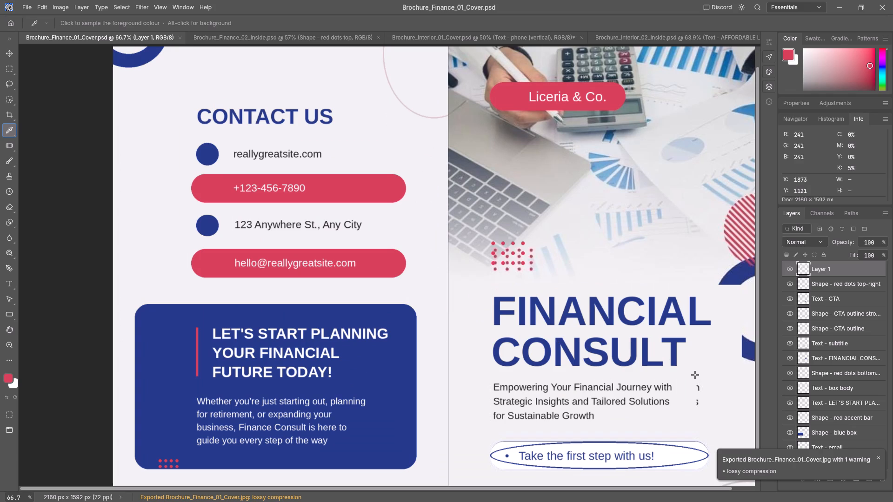
pyautogui.press('space')
pyautogui.press('space')
pyautogui.press('space')
pyautogui.press('space')
pyautogui.press('space')
pyautogui.press('space')
pyautogui.press('space')
pyautogui.press('space')
pyautogui.press('space')
pyautogui.press('space')
pyautogui.press('space')
pyautogui.press('space')
pyautogui.press('space')
pyautogui.press('space')
pyautogui.press('space')
pyautogui.moveTo(695, 375); pyautogui.dragTo(518, 328)
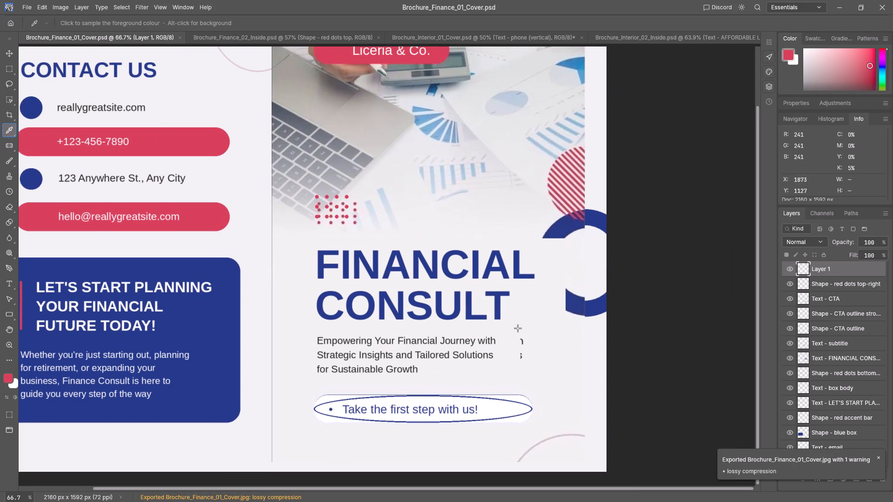
pyautogui.click(10, 69)
pyautogui.moveTo(517, 333); pyautogui.dragTo(526, 366)
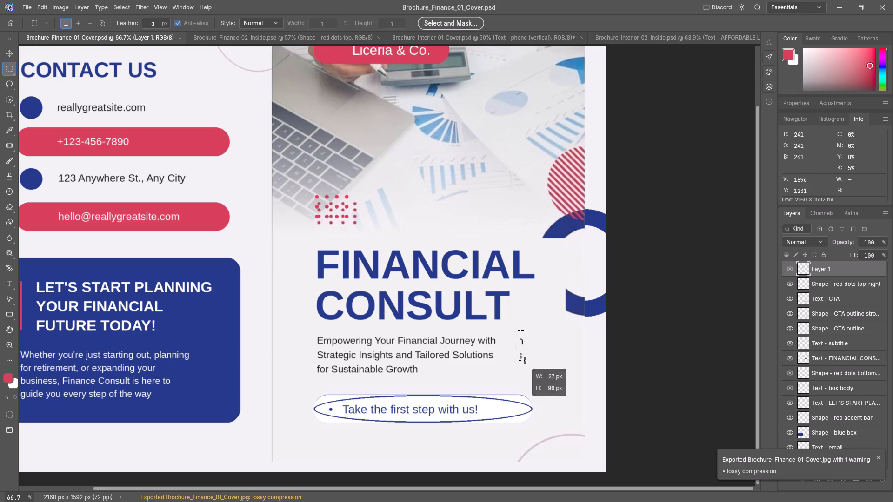
pyautogui.moveTo(526, 366); pyautogui.dragTo(527, 371)
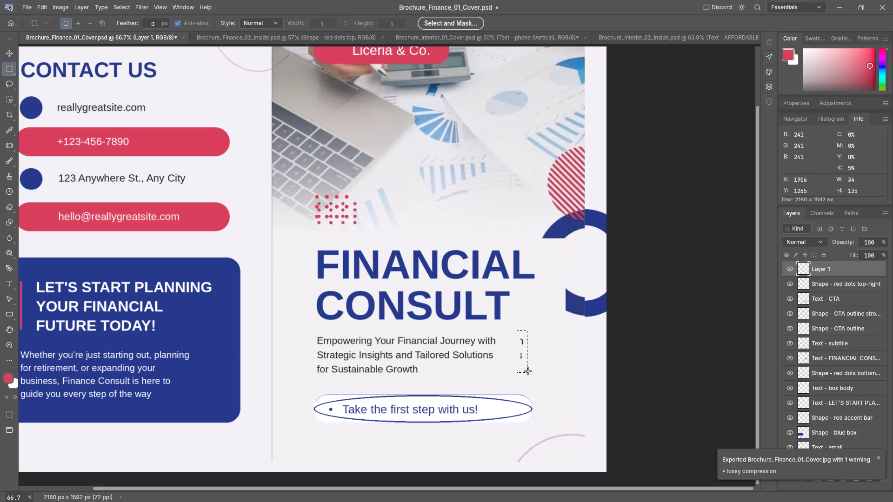
pyautogui.hotkey('ctrl', 'BackSpace')
# Sample the page's off-white beside the selection as foreground colour, refill the selected patch with it, and deselect.
pyautogui.click(3, 131)
pyautogui.click(556, 380)
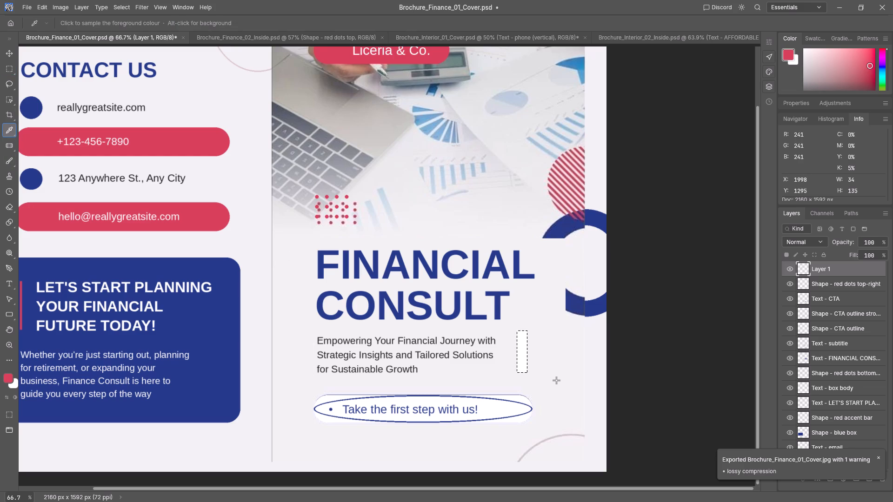
pyautogui.click(556, 380)
pyautogui.moveTo(557, 376); pyautogui.dragTo(544, 367)
pyautogui.moveTo(536, 363); pyautogui.dragTo(528, 358)
pyautogui.moveTo(527, 357); pyautogui.dragTo(525, 355)
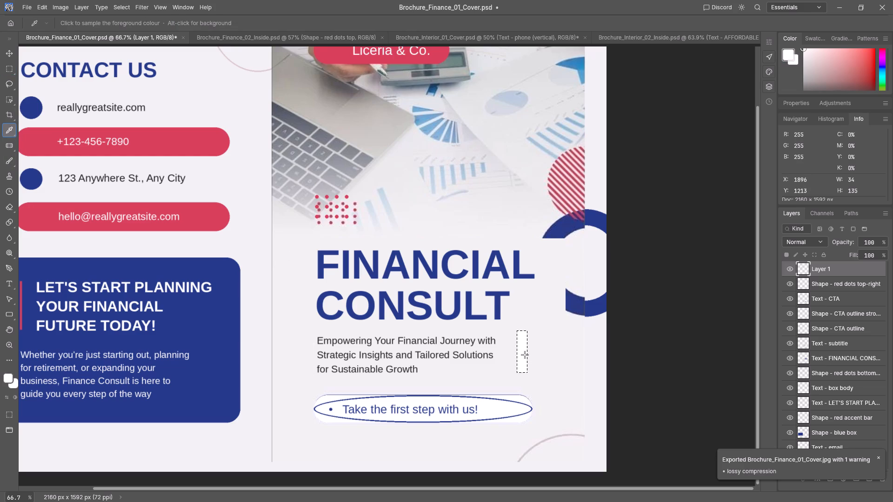
pyautogui.moveTo(525, 355); pyautogui.dragTo(562, 352)
pyautogui.click(562, 352)
pyautogui.hotkey('alt', 'BackSpace')
pyautogui.click(666, 368)
pyautogui.hotkey('ctrl', 'd')
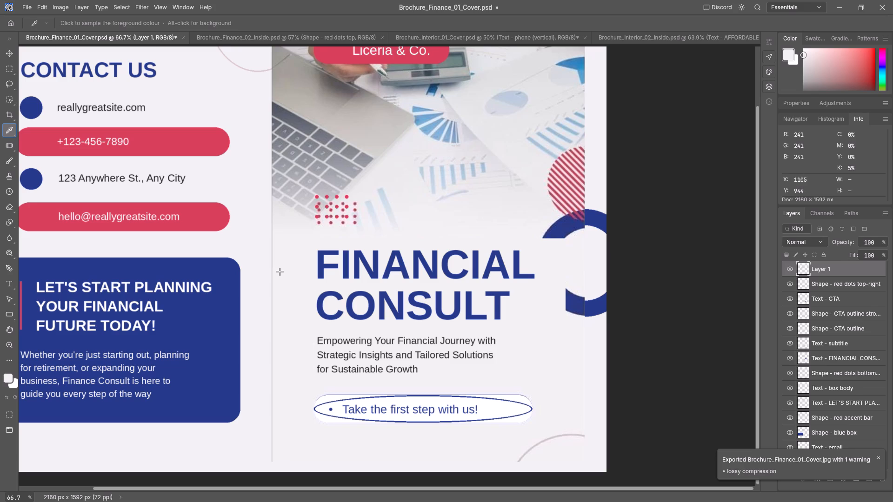
# Look over the retouched finance cover as a whole and glance at the Brochure_Finance_02_Inside document before returning to the cover.
pyautogui.scroll(1, 267, 271)
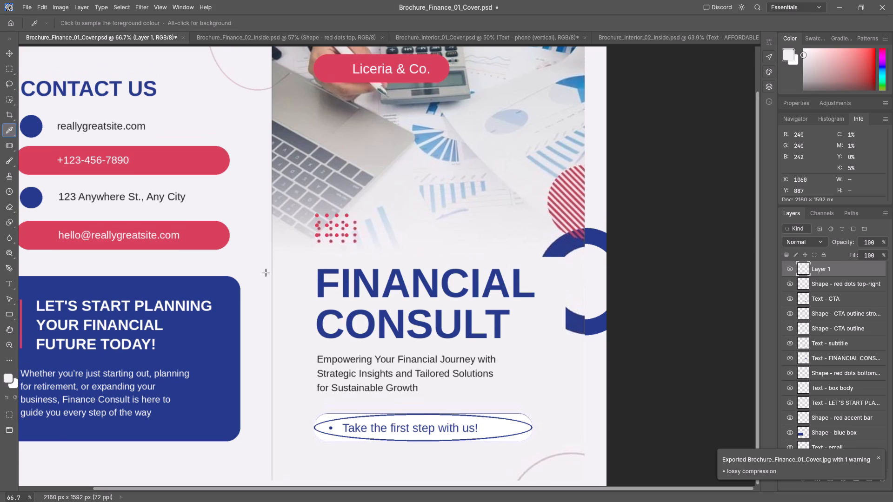
pyautogui.scroll(7, 266, 272)
pyautogui.scroll(-6, 266, 274)
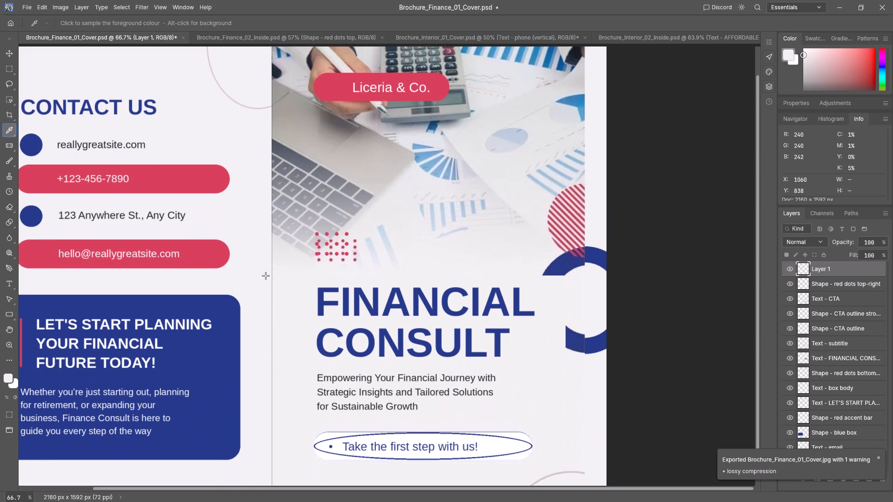
pyautogui.hotkey('ctrl', '-')
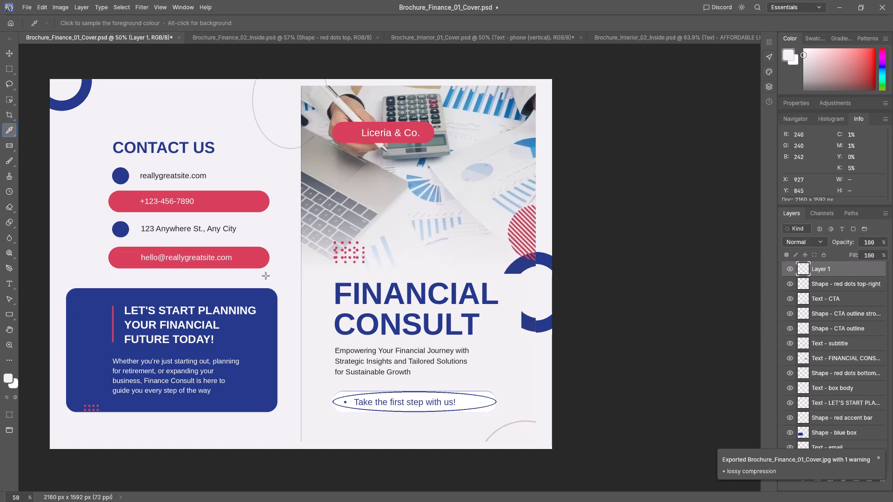
pyautogui.click(229, 34)
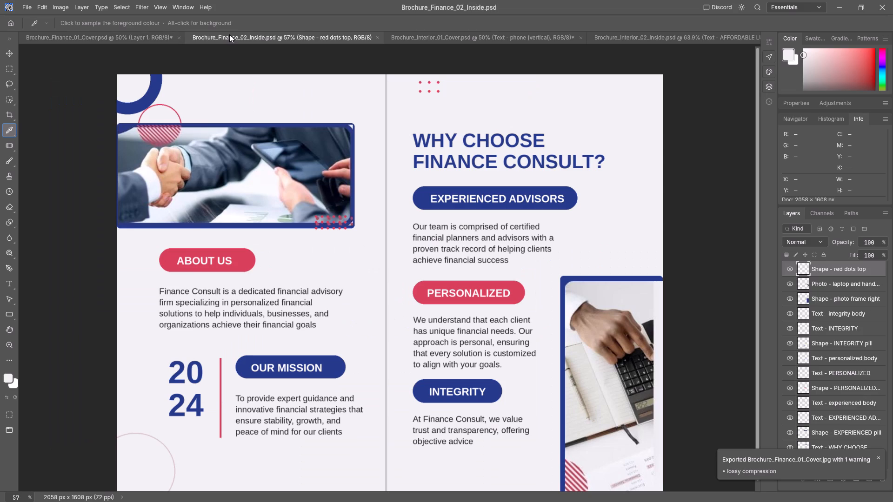
pyautogui.click(110, 40)
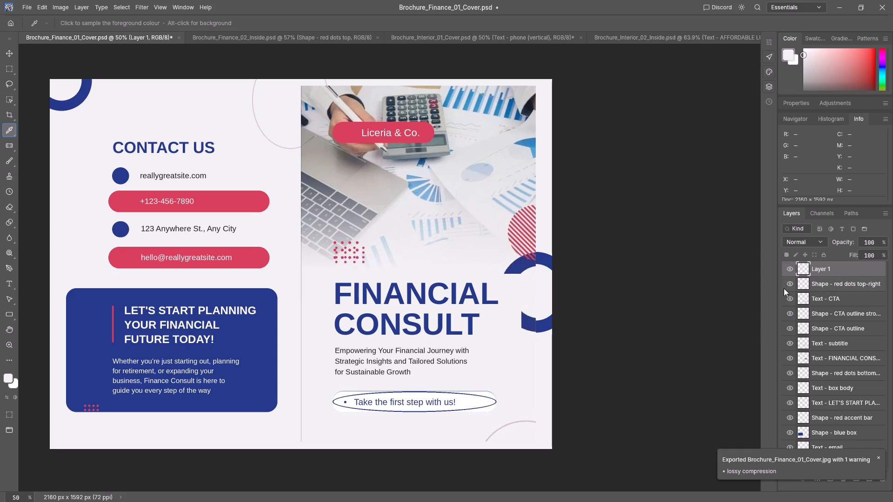
# Toggle the visibility of the red dots top-right, CTA text, CTA outline stroke and FINANCIAL CONSULT layers to identify their content.
pyautogui.click(788, 281)
pyautogui.click(788, 281)
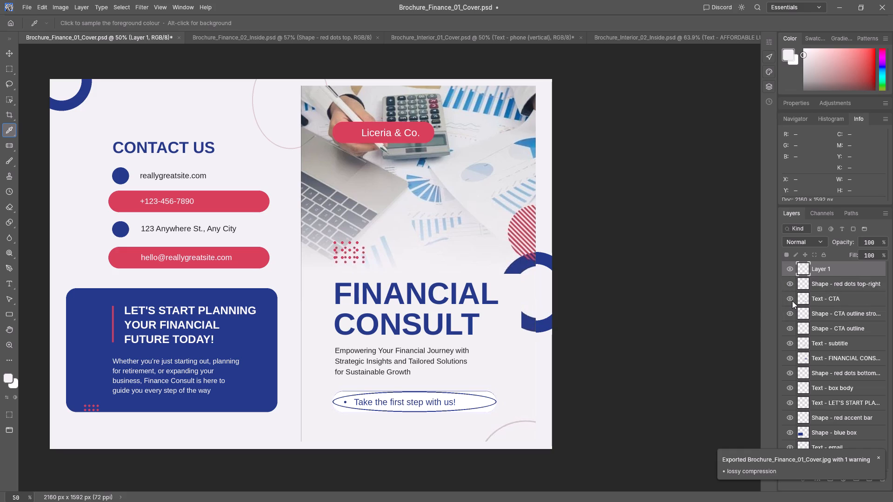
pyautogui.click(791, 298)
pyautogui.click(791, 298)
pyautogui.click(786, 311)
pyautogui.click(786, 311)
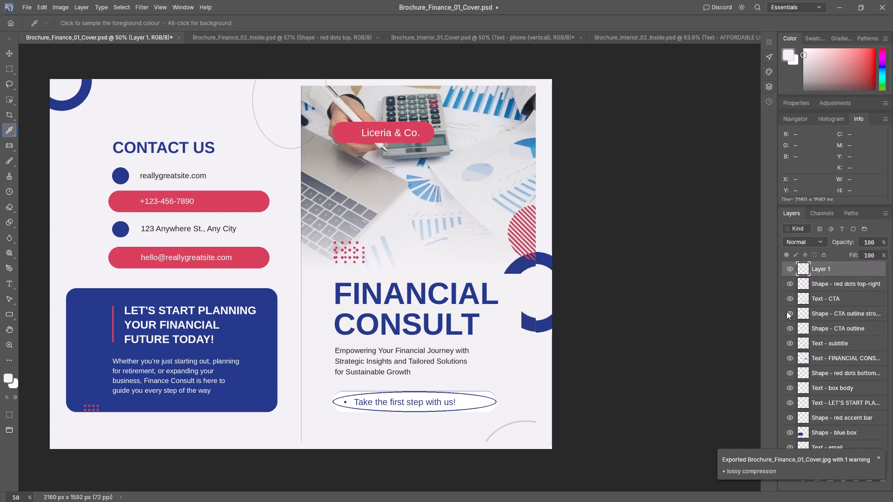
pyautogui.click(786, 311)
pyautogui.click(786, 311)
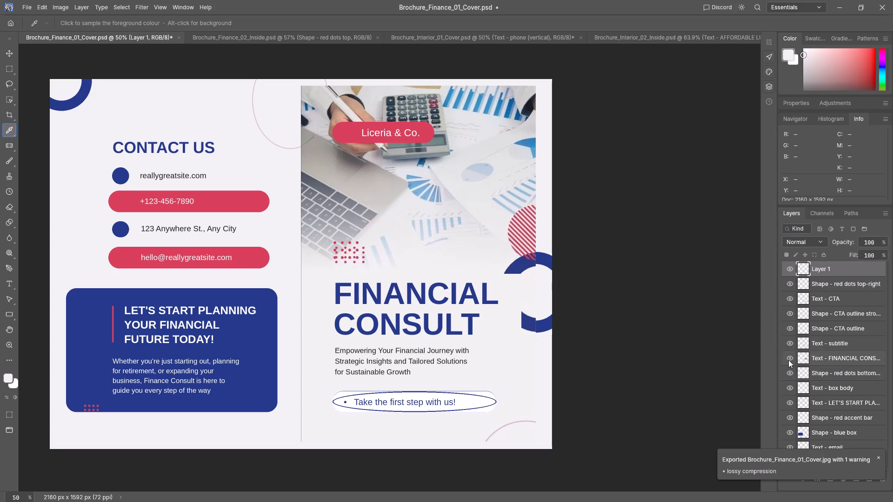
pyautogui.click(788, 360)
pyautogui.click(788, 360)
# Toggle the box body, LET'S START PLANNING, red accent bar and blue box layers off and on to check their content.
pyautogui.scroll(2, 507, 376)
pyautogui.scroll(-5, 507, 376)
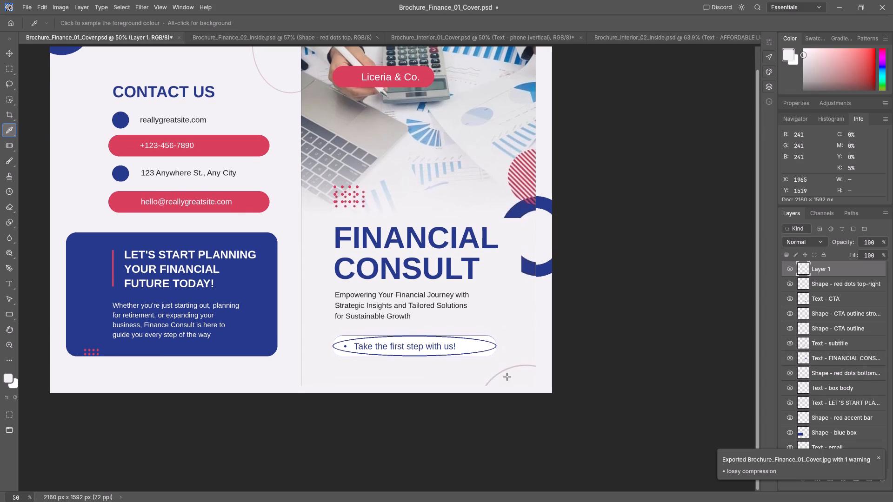
pyautogui.click(788, 386)
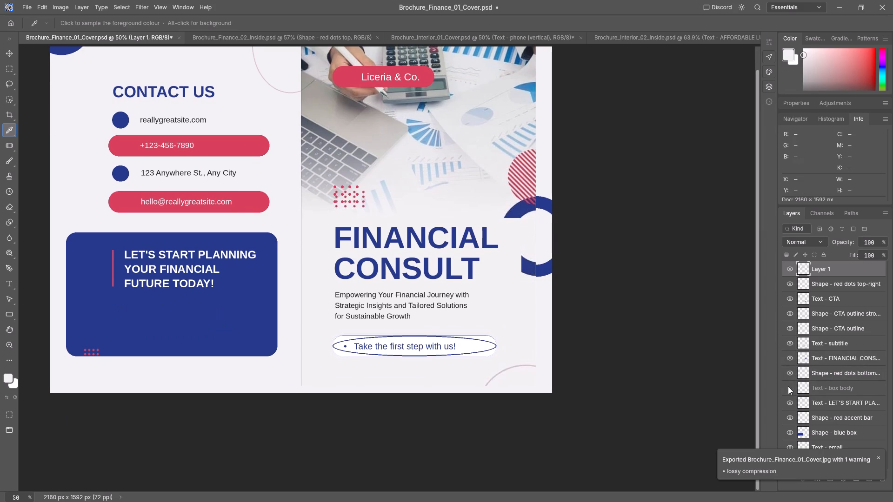
pyautogui.click(788, 386)
pyautogui.scroll(-2, 788, 385)
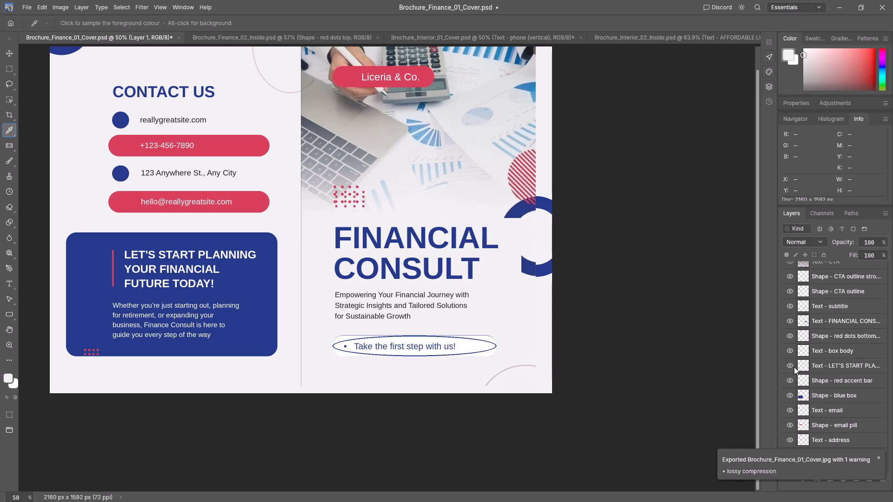
pyautogui.click(789, 363)
pyautogui.click(789, 363)
pyautogui.click(790, 378)
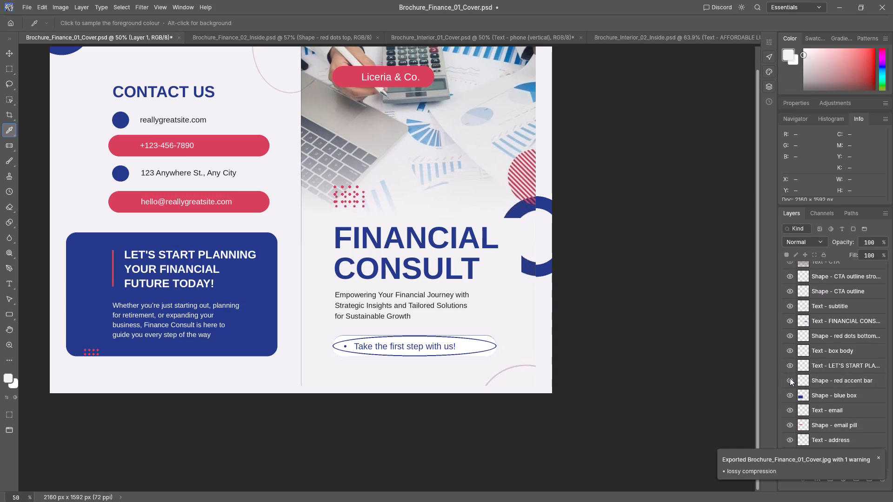
pyautogui.click(790, 378)
pyautogui.click(787, 391)
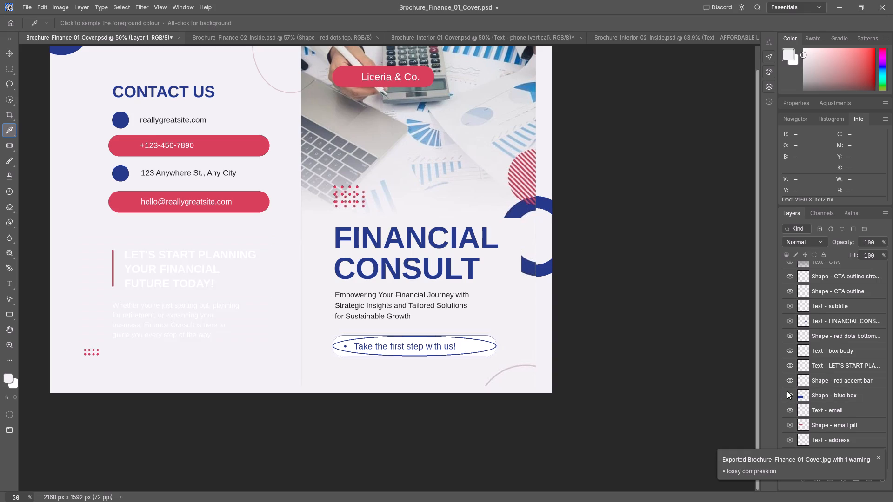
pyautogui.click(787, 391)
# Hide and show the desk-with-calculator photo layer repeatedly to compare the cover with and without it, leaving it shown.
pyautogui.scroll(-11, 794, 378)
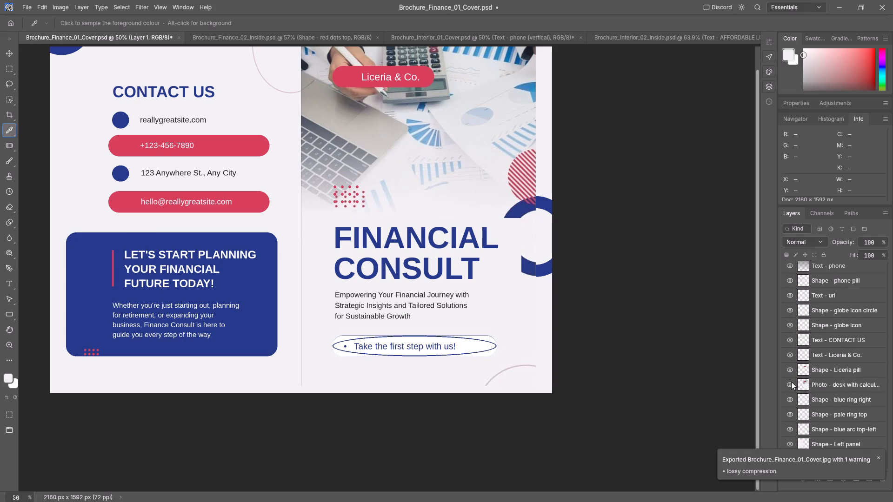
pyautogui.scroll(-4, 791, 382)
pyautogui.click(786, 372)
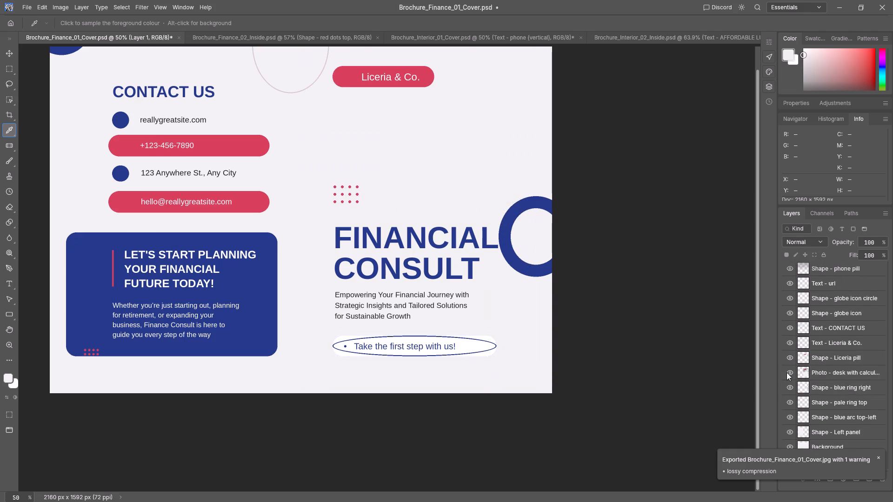
pyautogui.click(786, 372)
pyautogui.click(786, 372)
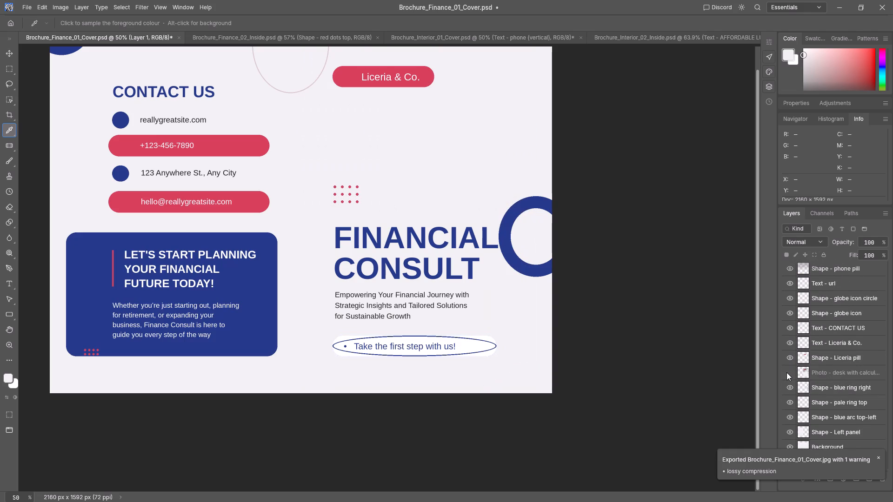
pyautogui.click(786, 372)
pyautogui.click(786, 372)
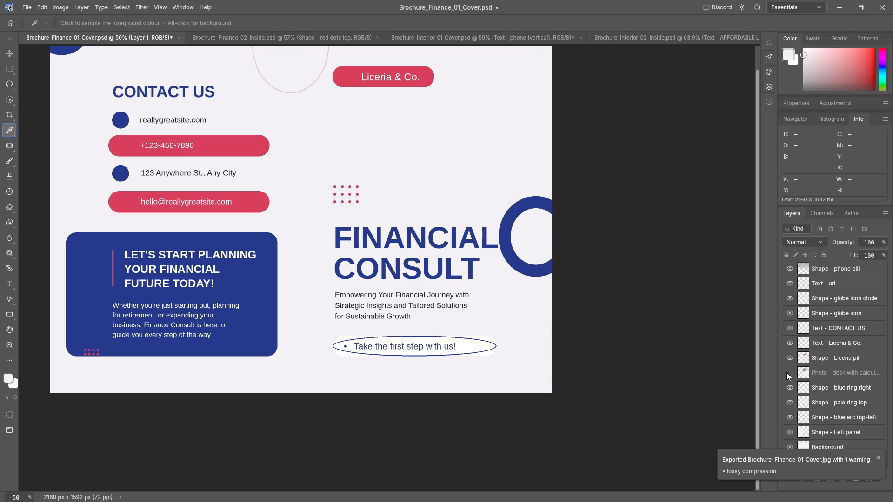
pyautogui.click(786, 372)
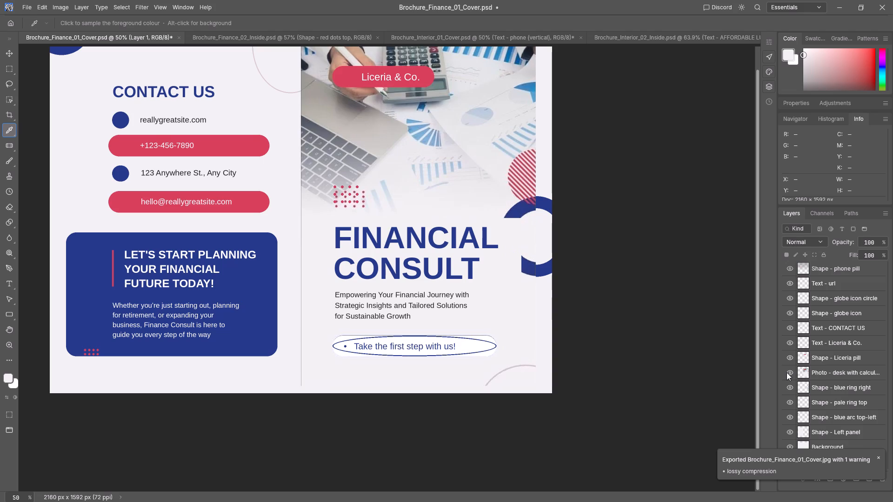
# Look through the lower layers and toggle the Shape - blue ring right layer off and on to inspect the ring.
pyautogui.scroll(6, 786, 372)
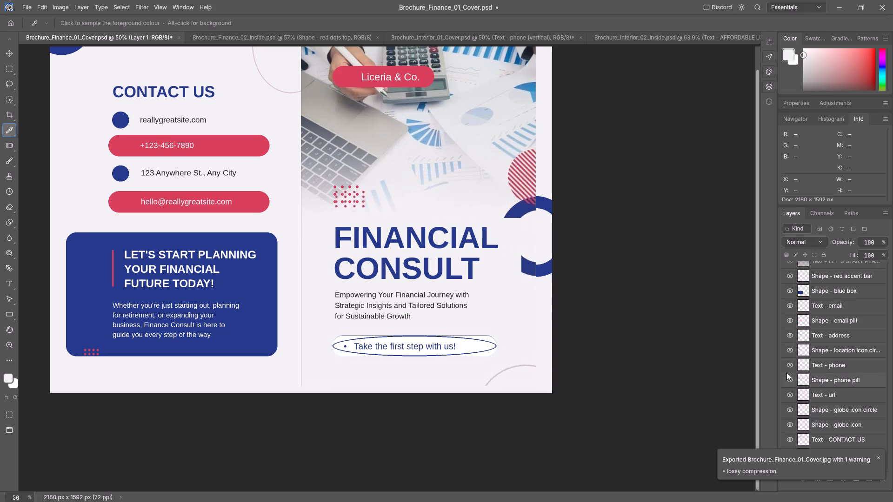
pyautogui.scroll(-2, 786, 372)
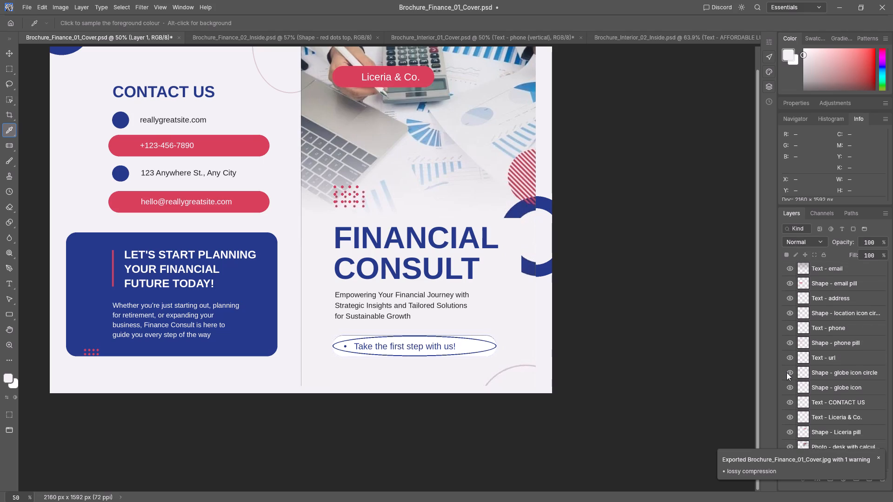
pyautogui.scroll(-10, 786, 372)
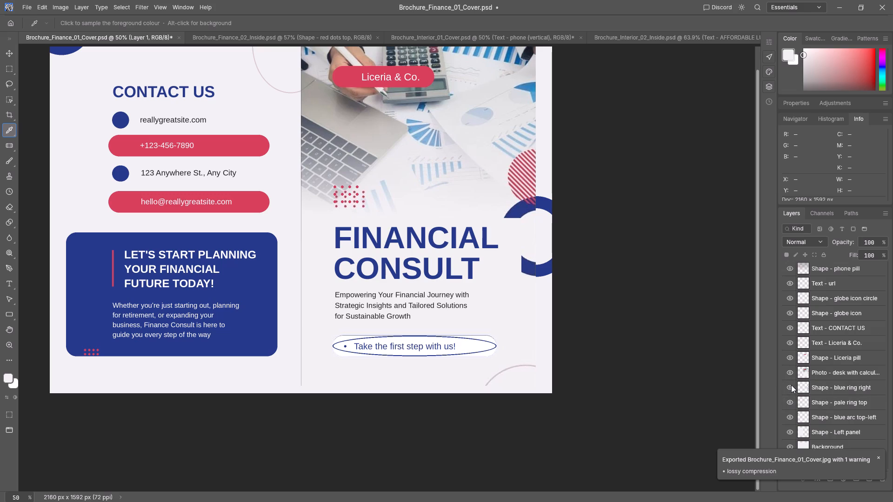
pyautogui.click(792, 384)
pyautogui.click(792, 384)
# Toggle the visibility of the desk-with-calculator photo and Shape - blue ring right layers to compare them, leaving both shown.
pyautogui.click(787, 373)
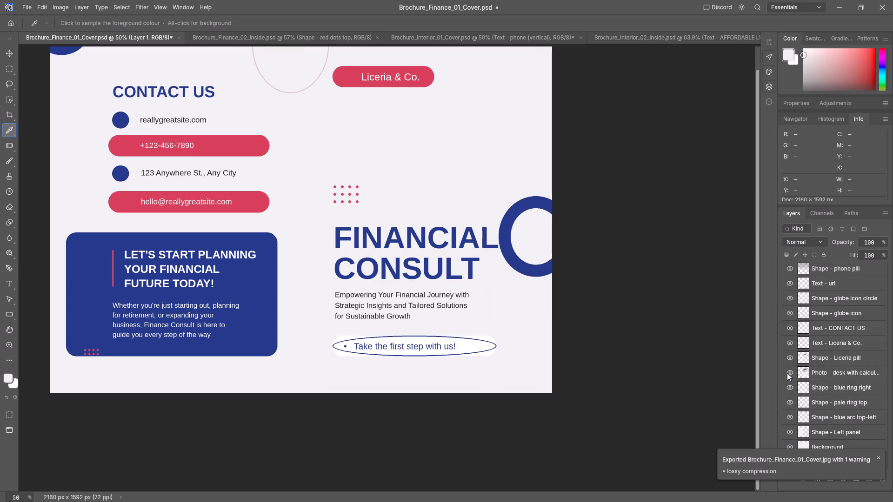
pyautogui.click(787, 385)
pyautogui.click(787, 385)
pyautogui.click(789, 374)
# Save the finance cover document.
pyautogui.scroll(5, 532, 343)
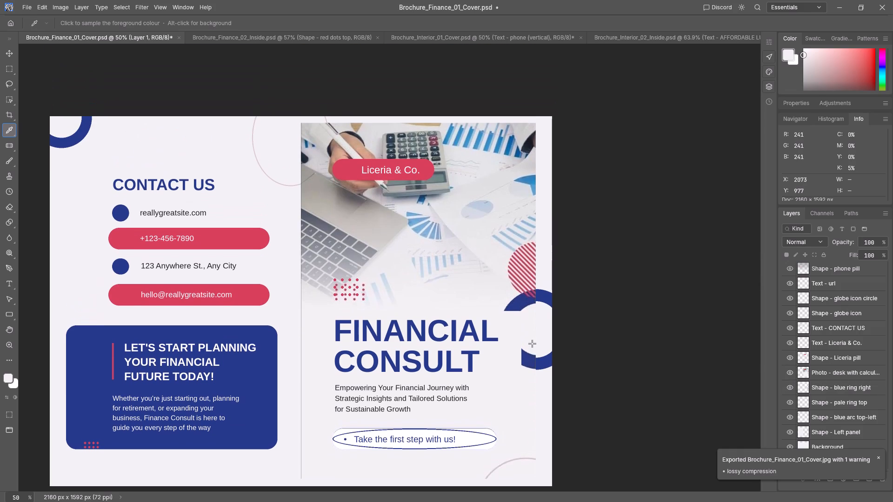
pyautogui.hotkey('ctrl', 's')
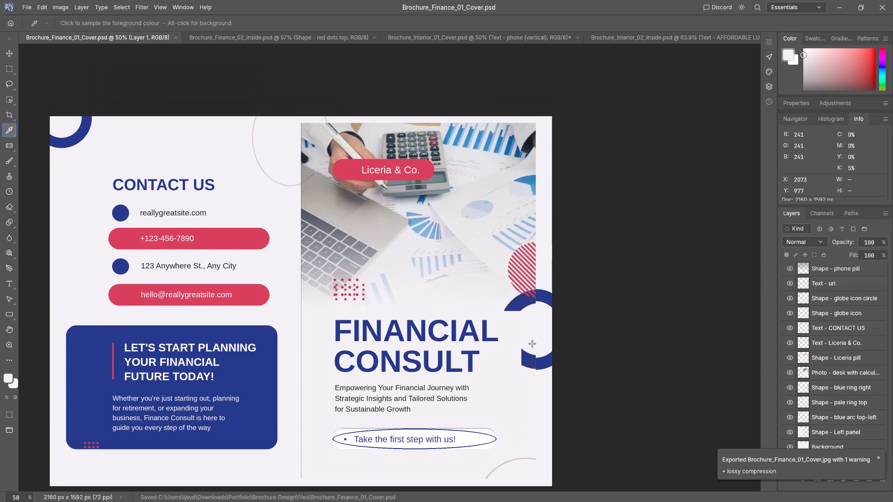
# Export the finance cover as a maximum-quality JPG to the Bi-fold folder, deleting the old Brochure_Finance_01_Cover file and accepting its replacement.
pyautogui.click(31, 8)
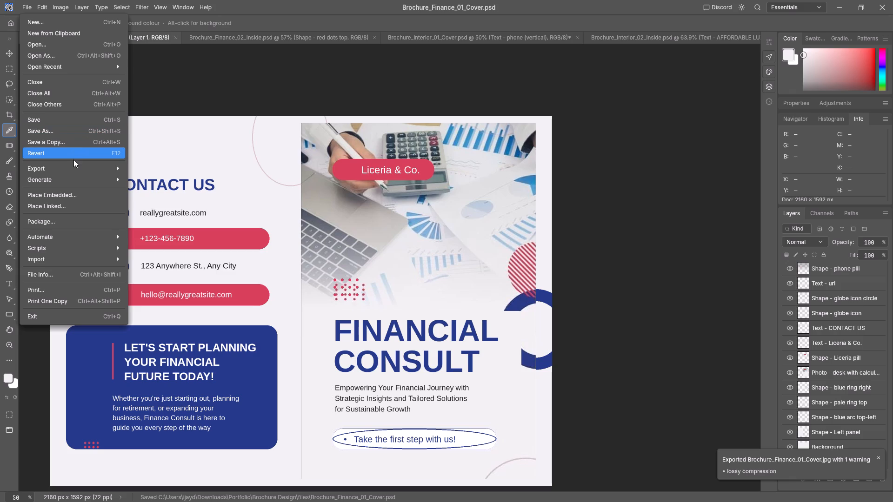
pyautogui.click(170, 182)
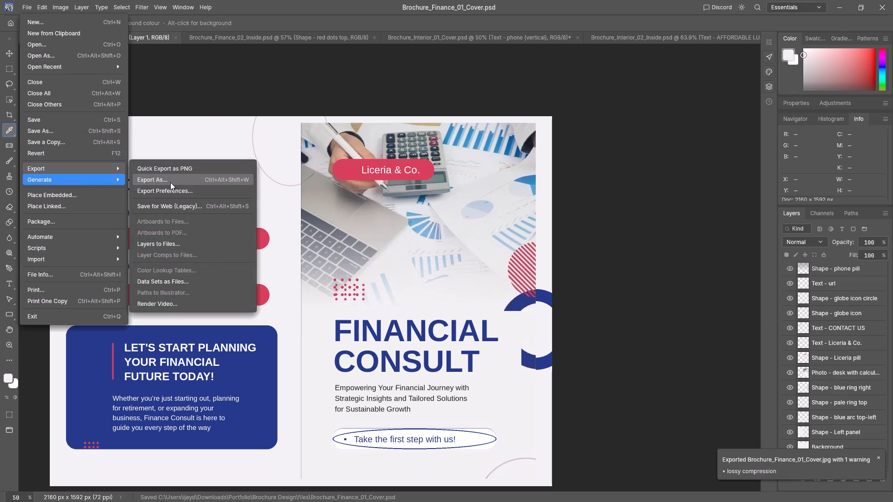
pyautogui.click(378, 194)
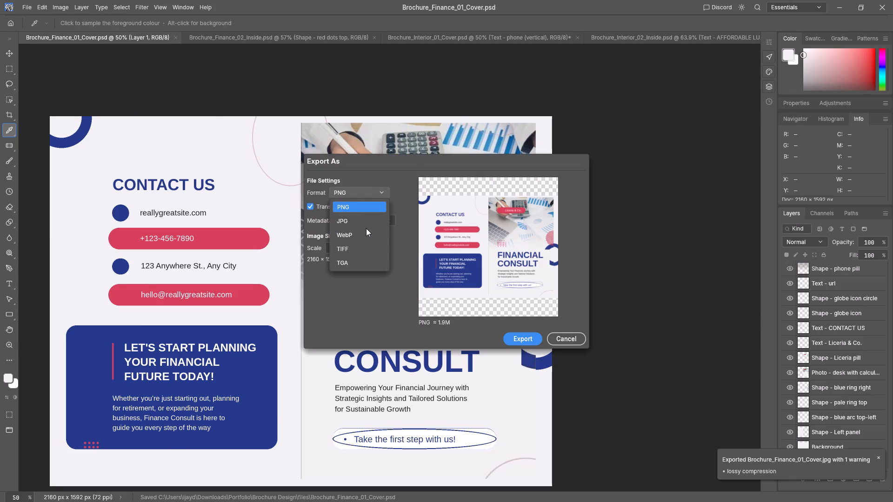
pyautogui.click(364, 219)
pyautogui.moveTo(390, 218); pyautogui.dragTo(426, 215)
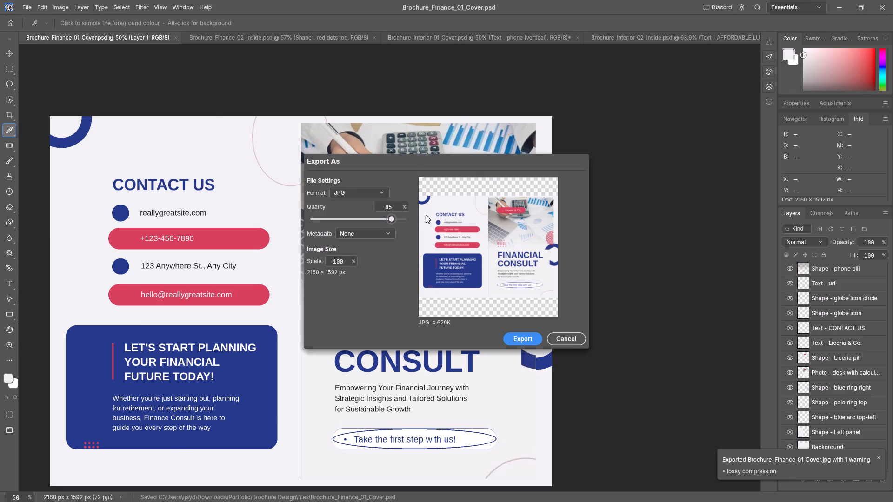
pyautogui.moveTo(426, 215); pyautogui.dragTo(438, 221)
pyautogui.click(517, 340)
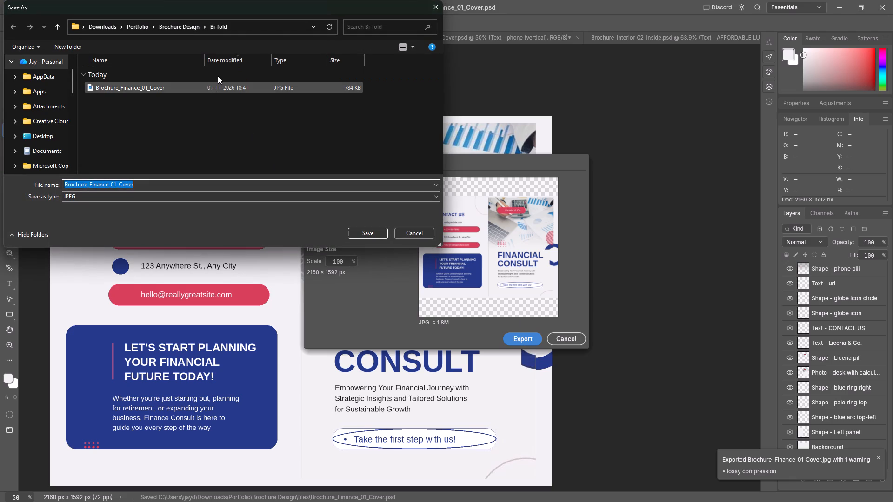
pyautogui.click(216, 88)
pyautogui.press('Delete')
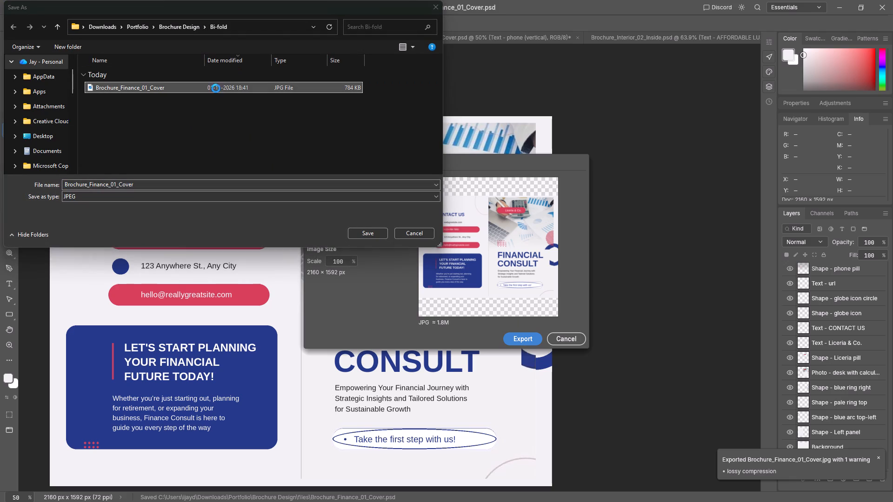
pyautogui.click(376, 236)
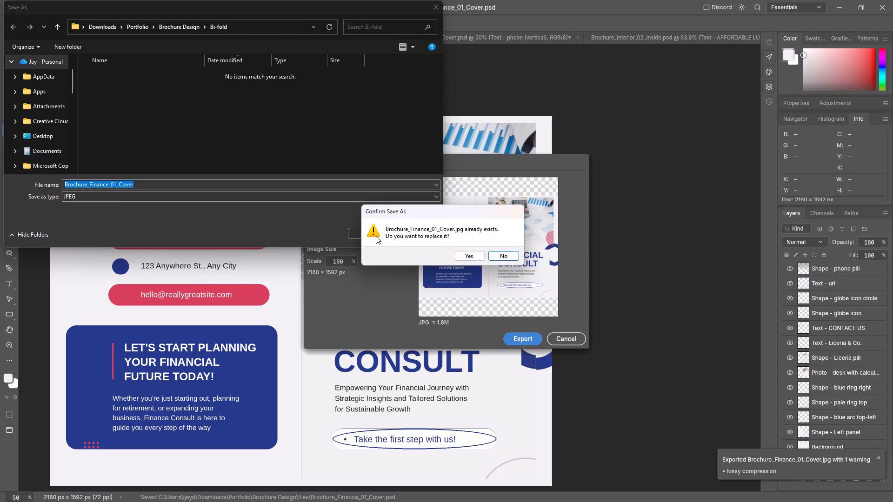
pyautogui.click(476, 258)
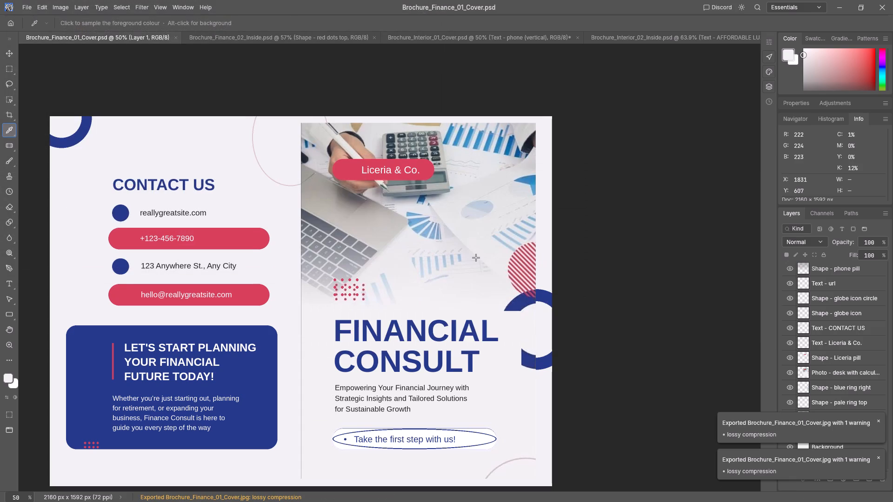
# Close the Brochure_Finance_01_Cover.psd document.
pyautogui.click(177, 37)
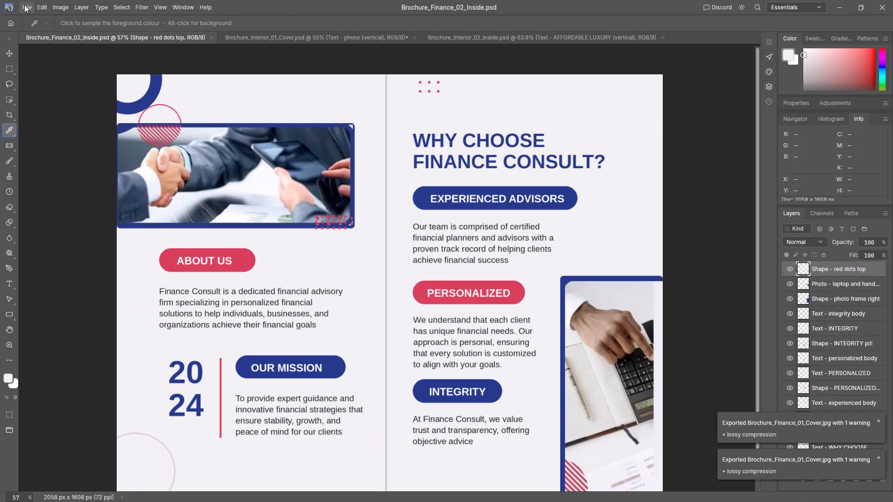
# Export the Brochure_Finance_02_Inside document as a maximum-quality JPG to the Bi-fold folder, keeping the suggested file name.
pyautogui.click(24, 5)
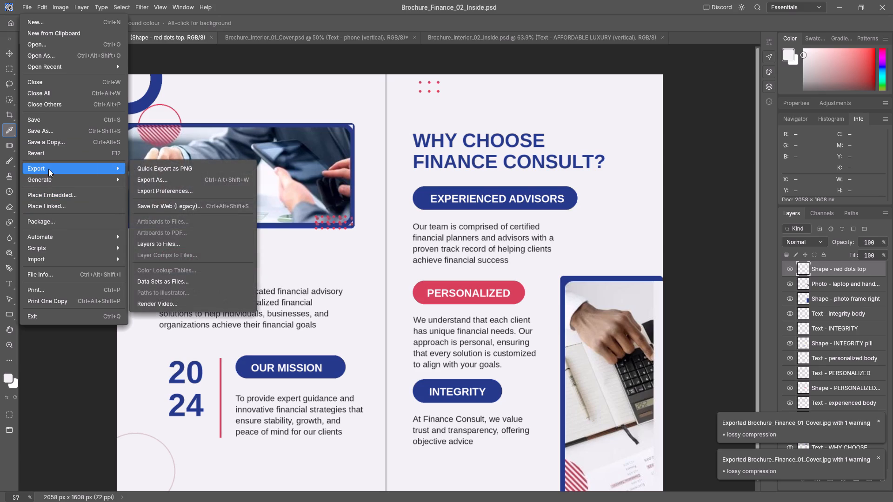
pyautogui.click(162, 179)
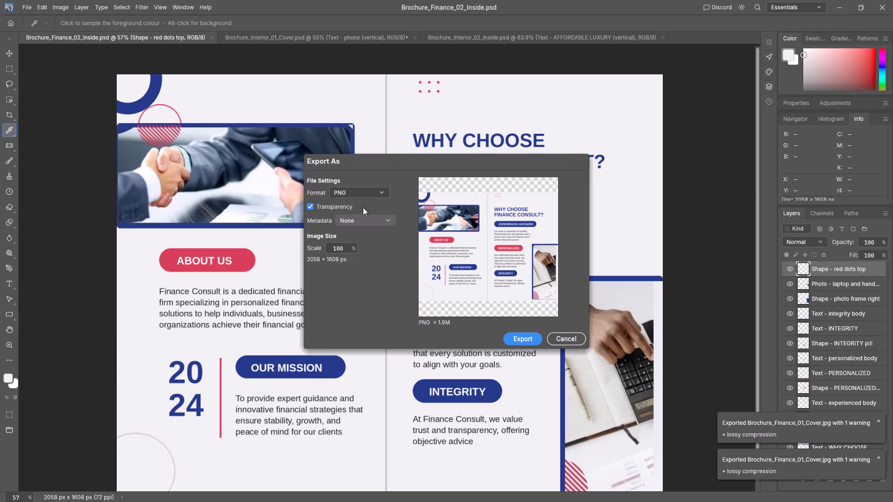
pyautogui.click(366, 195)
pyautogui.click(357, 222)
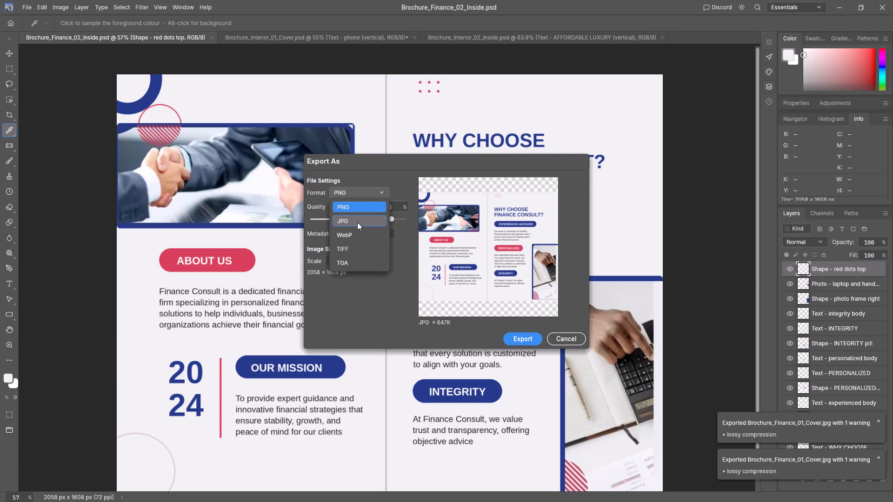
pyautogui.moveTo(394, 217); pyautogui.dragTo(424, 218)
pyautogui.moveTo(425, 218); pyautogui.dragTo(475, 221)
pyautogui.click(517, 337)
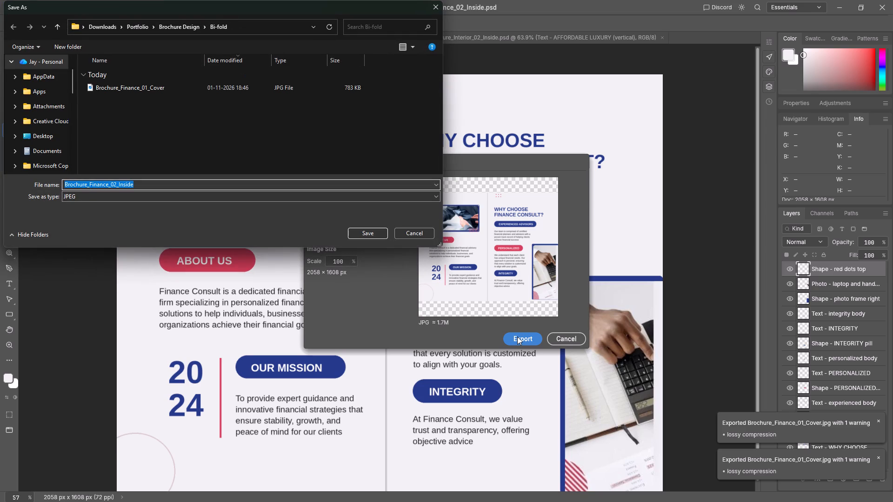
pyautogui.click(374, 237)
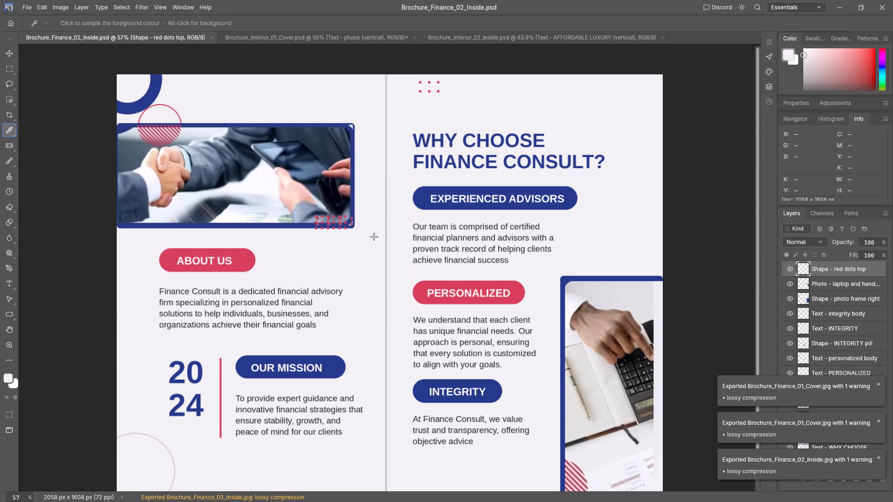
# Check the lower part of the finance inside spread and close its document.
pyautogui.scroll(-5, 535, 225)
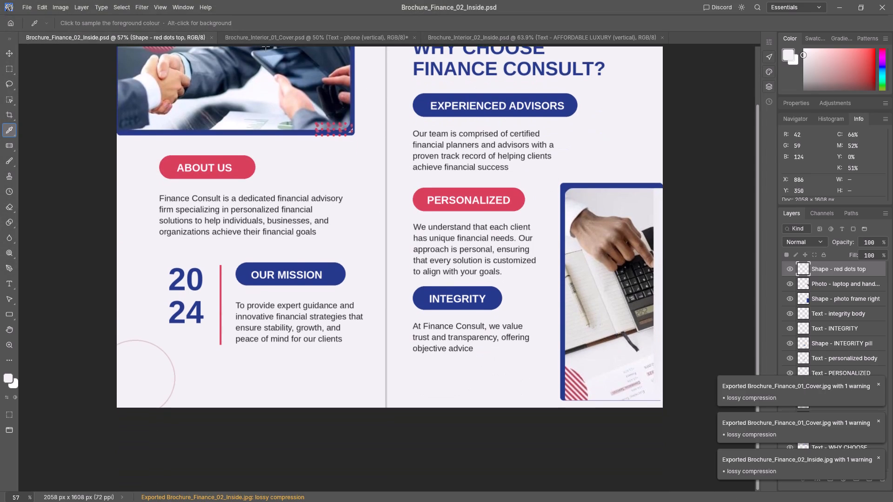
pyautogui.click(212, 35)
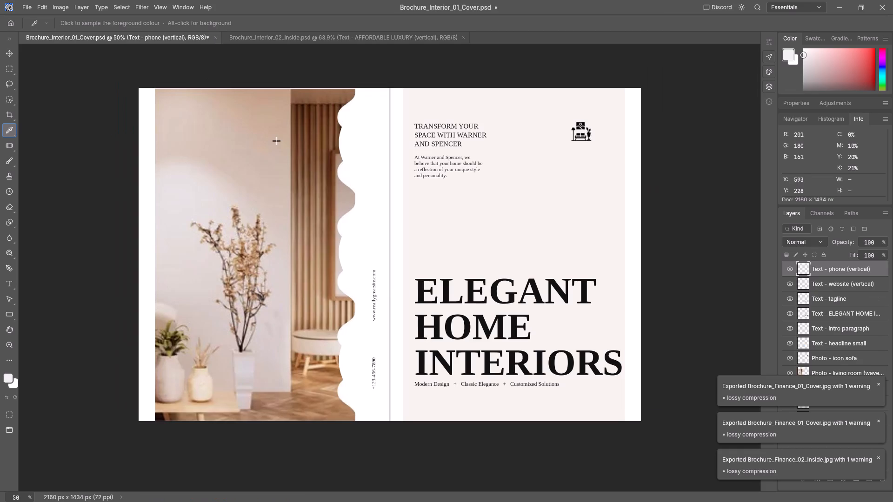
# Export the Brochure_Interior_01_Cover document as a JPG at 100% quality to the Bi-fold folder, keeping the suggested file name.
pyautogui.scroll(-3, 275, 143)
pyautogui.scroll(2, 272, 149)
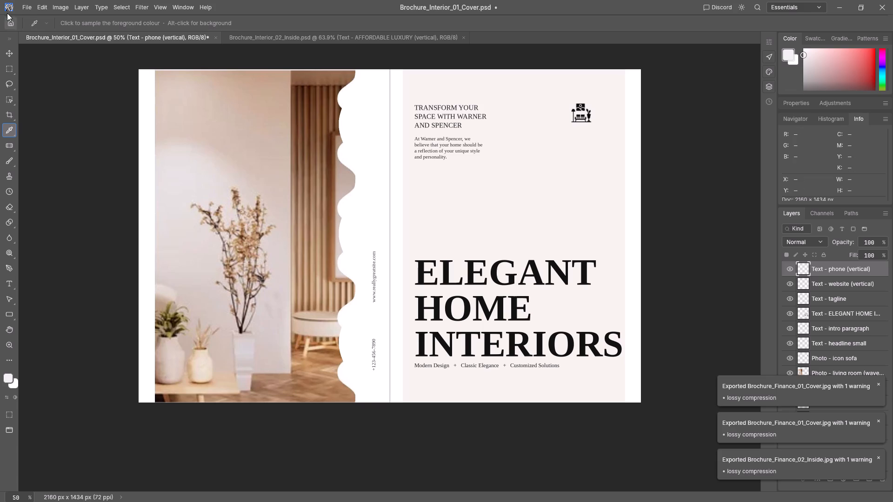
pyautogui.click(25, 0)
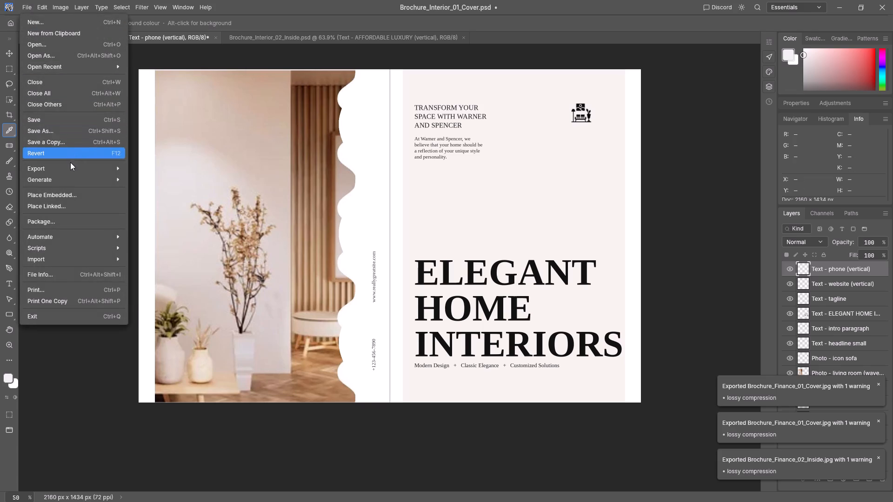
pyautogui.click(165, 180)
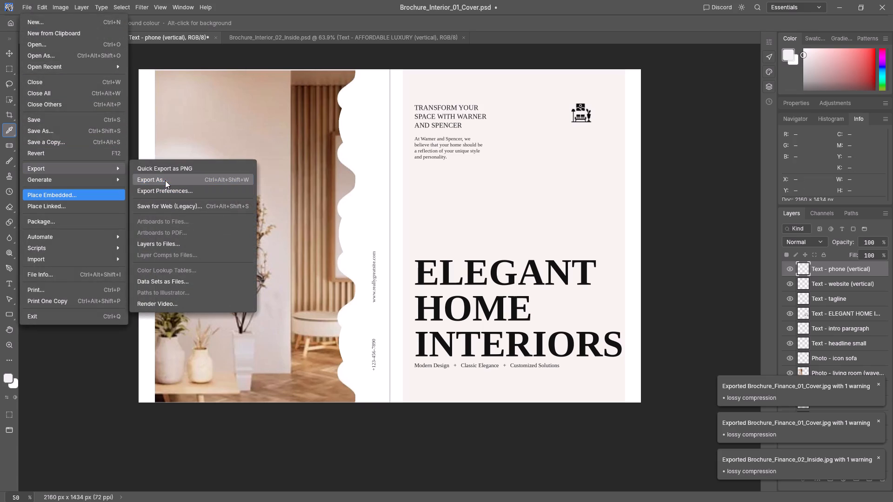
pyautogui.click(377, 193)
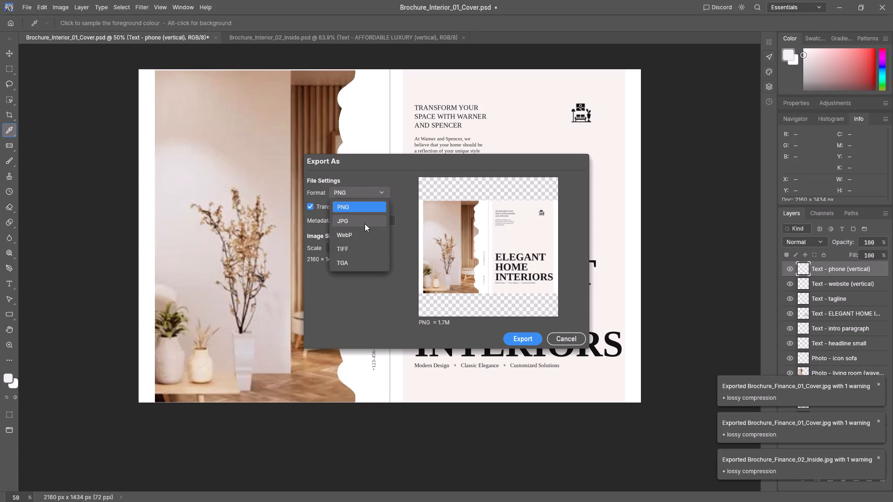
pyautogui.click(365, 224)
pyautogui.moveTo(390, 218); pyautogui.dragTo(477, 225)
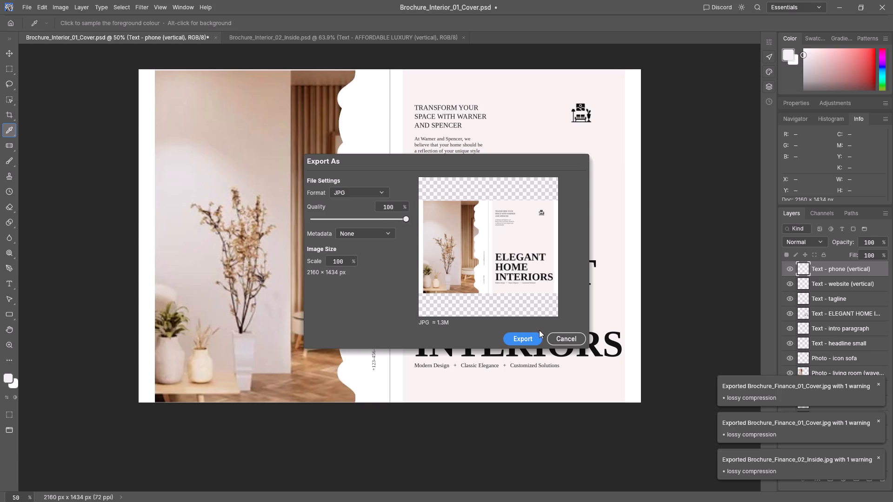
pyautogui.click(526, 337)
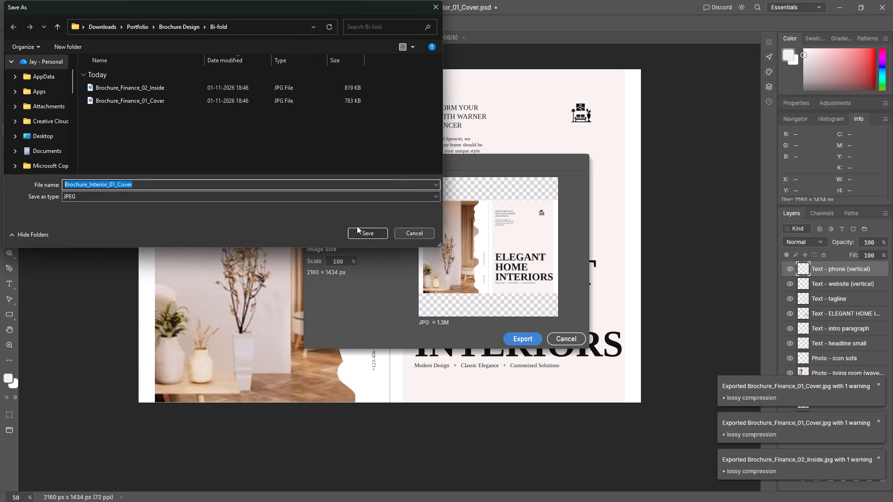
pyautogui.click(362, 230)
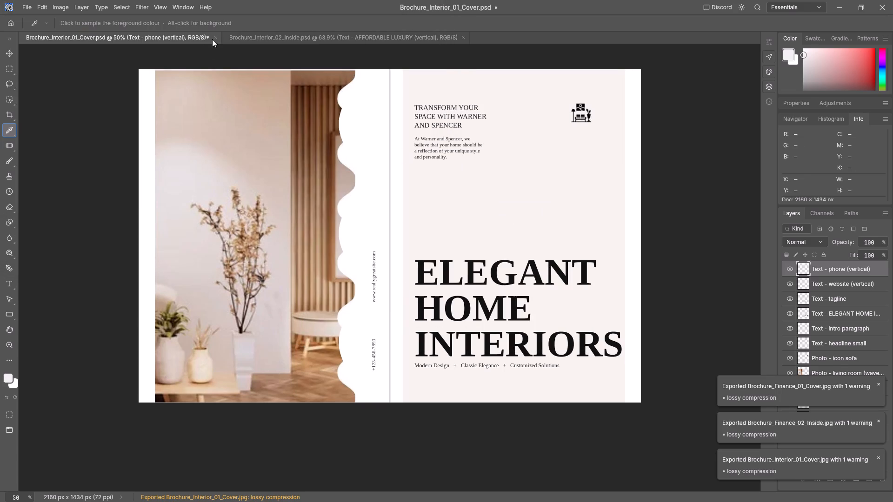
# Close the Brochure_Interior_01_Cover.psd document, saving its changes.
pyautogui.click(215, 36)
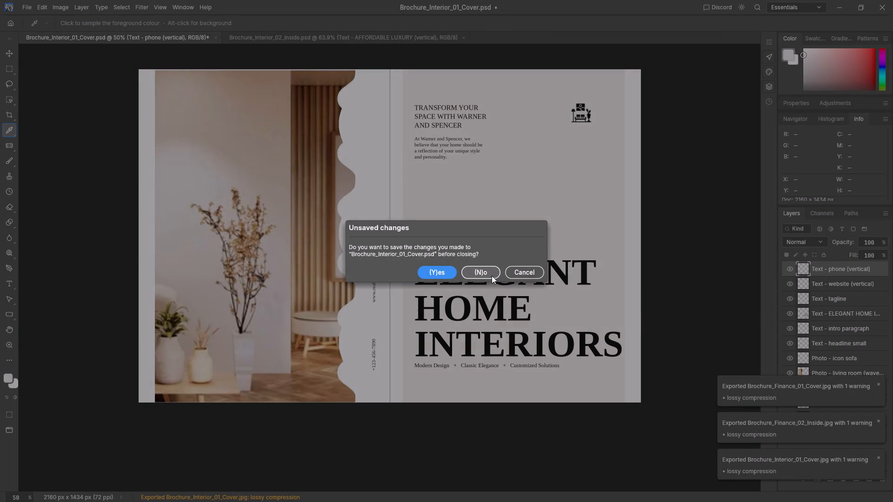
pyautogui.click(449, 274)
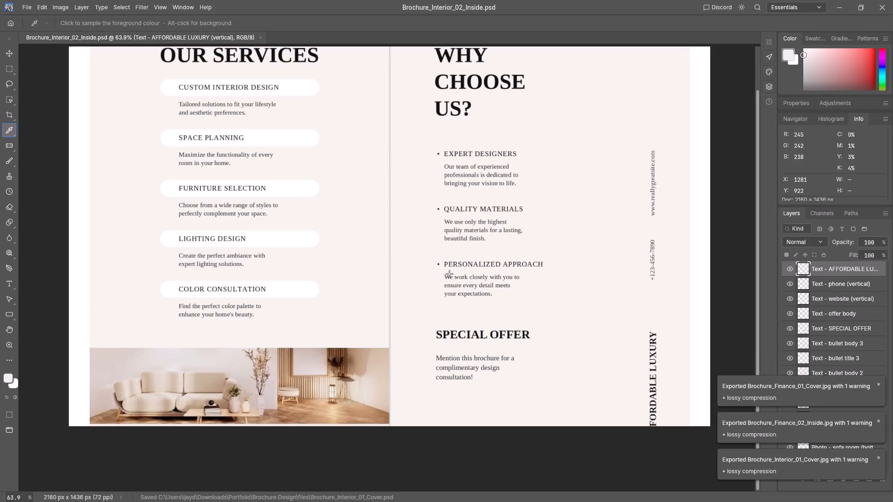
# Export the Brochure_Interior_02_Inside document as a JPG at 100% quality to the Bi-fold folder, keeping the suggested file name.
pyautogui.scroll(2, 183, 159)
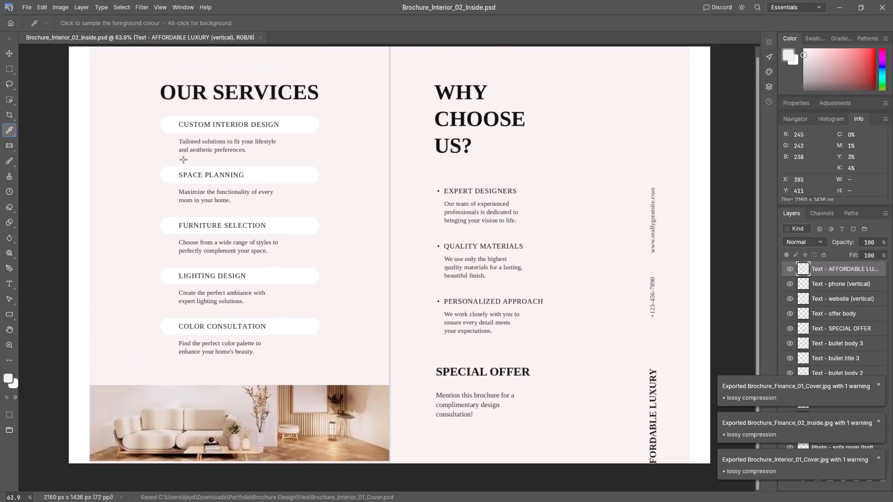
pyautogui.scroll(-4, 181, 159)
pyautogui.scroll(6, 178, 163)
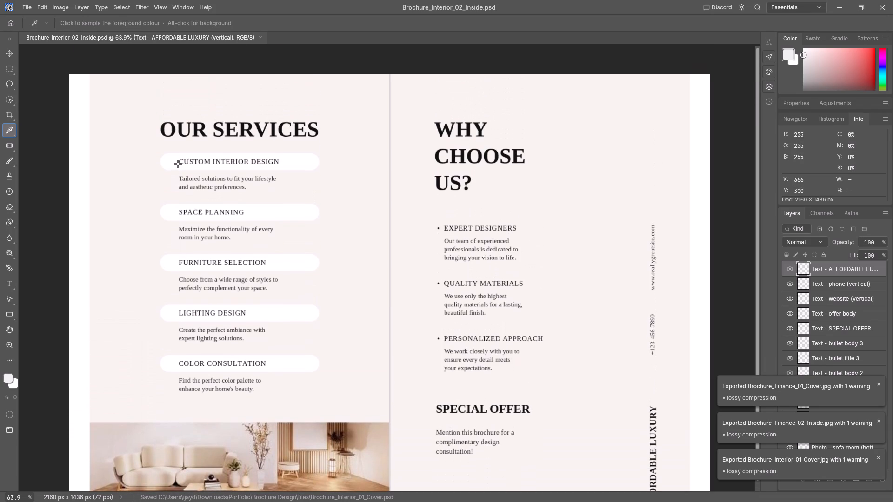
pyautogui.scroll(-2, 178, 164)
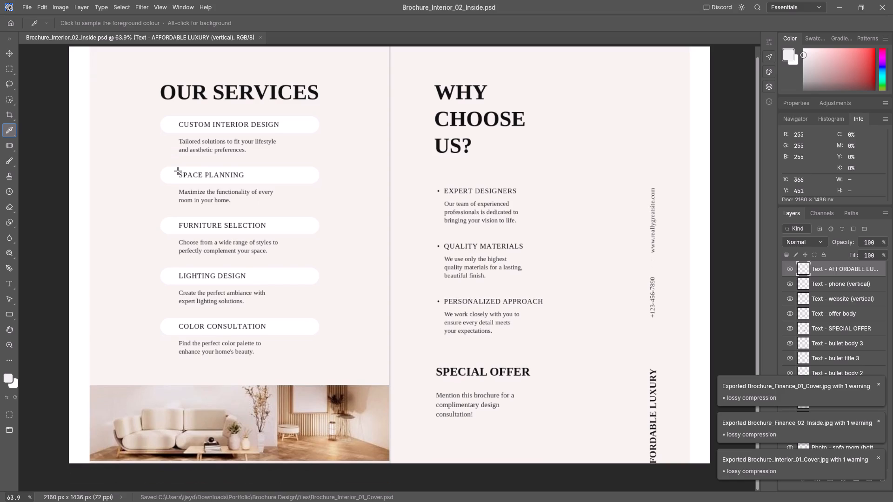
pyautogui.click(28, 7)
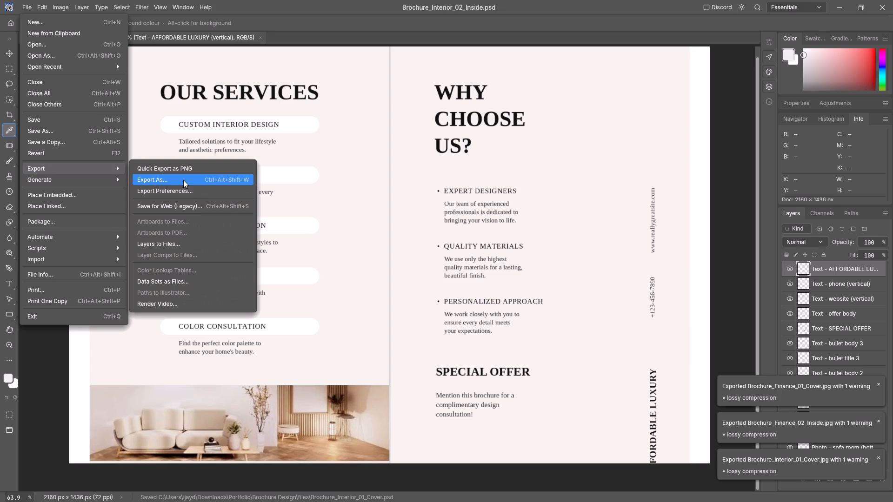
pyautogui.click(183, 179)
pyautogui.click(365, 195)
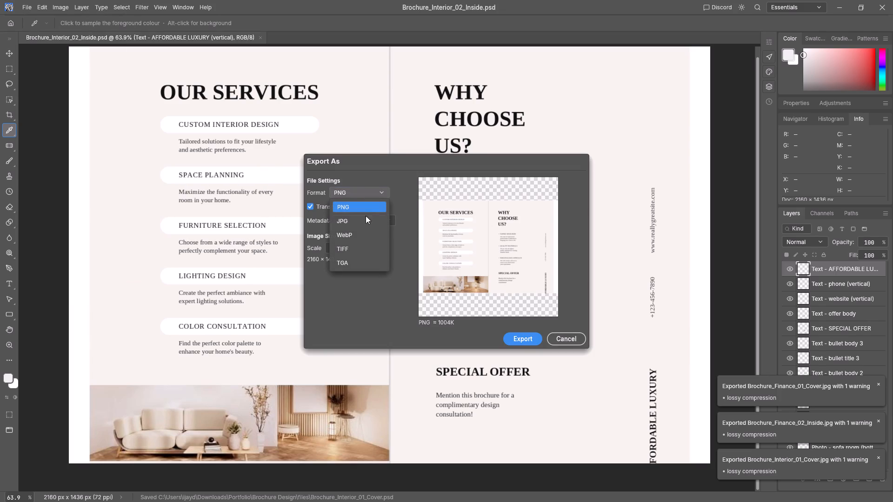
pyautogui.click(363, 220)
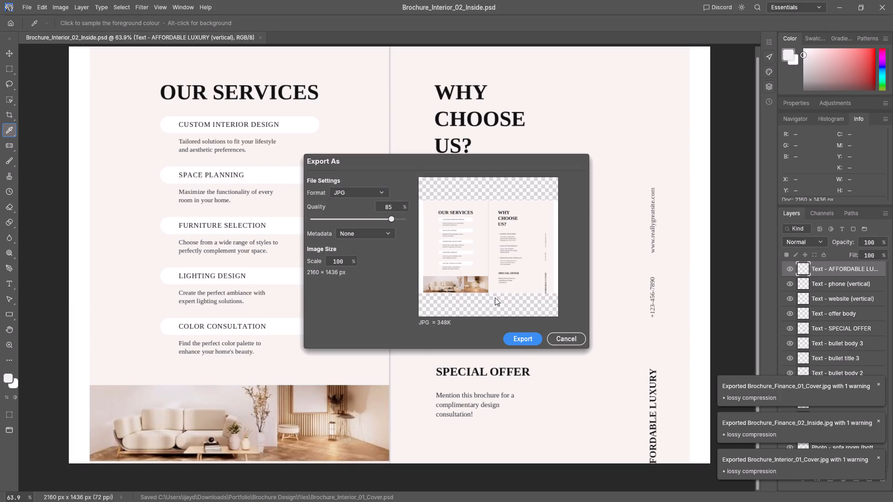
pyautogui.moveTo(392, 216); pyautogui.dragTo(489, 229)
pyautogui.click(520, 338)
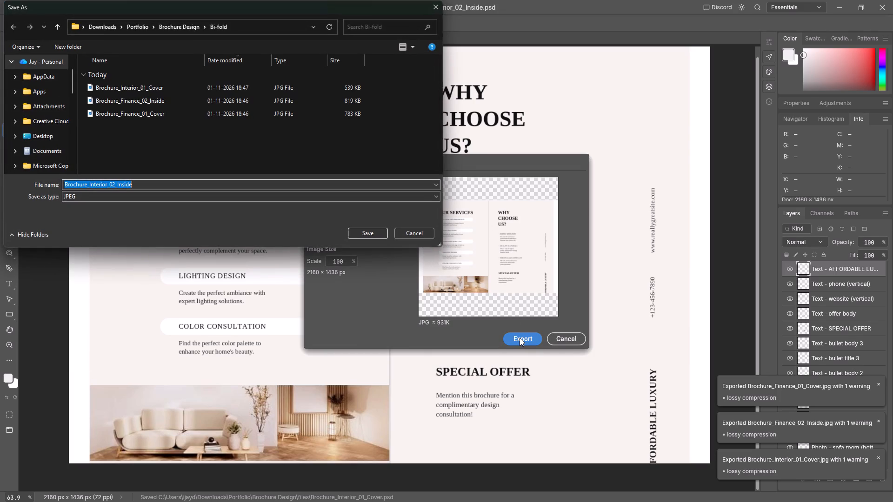
pyautogui.click(367, 234)
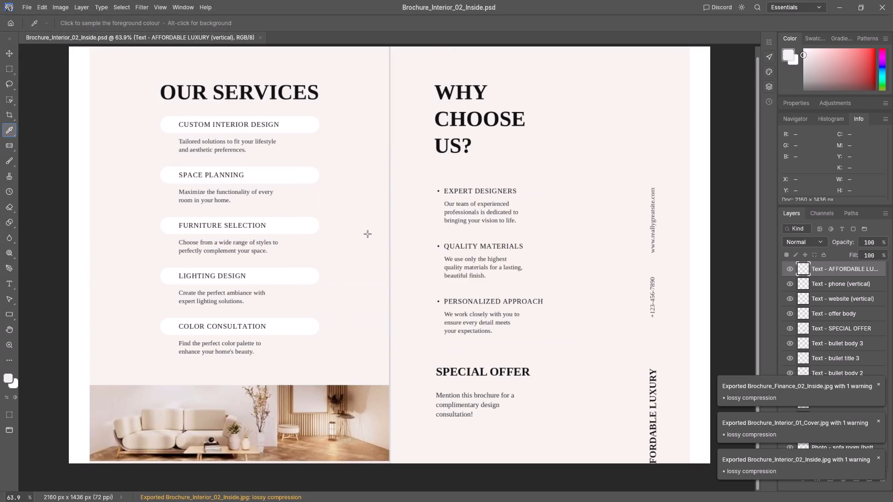
# Review the interior inside spread, from the services and Why Choose Us headings to the sofa photo and special offer.
pyautogui.scroll(-4, 367, 234)
pyautogui.scroll(6, 367, 234)
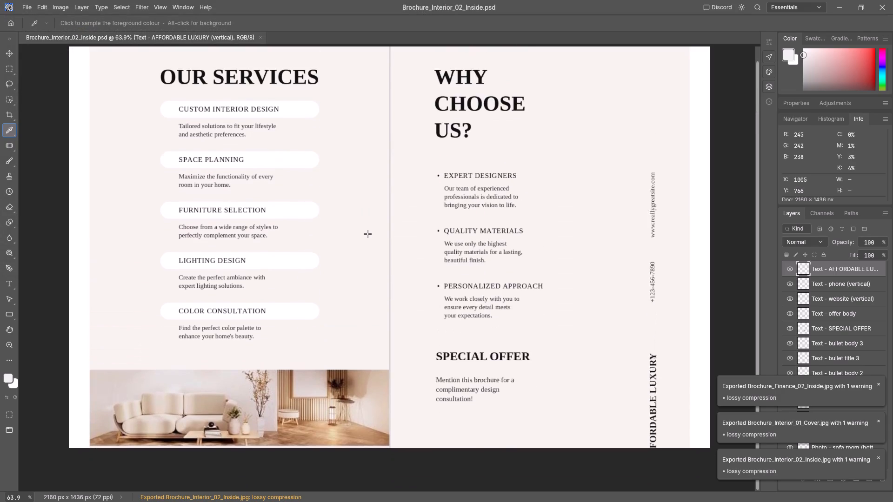
pyautogui.scroll(5, 367, 234)
pyautogui.scroll(-15, 367, 234)
pyautogui.scroll(6, 368, 234)
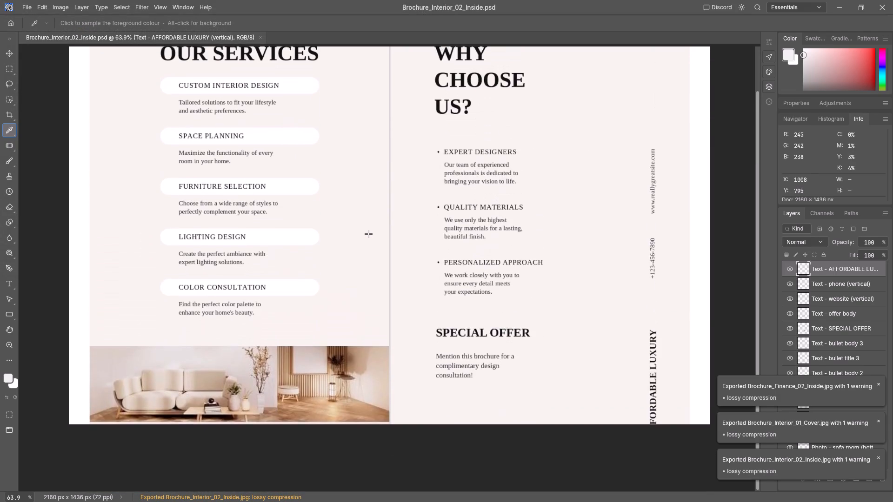
pyautogui.scroll(7, 368, 234)
pyautogui.scroll(-5, 368, 234)
pyautogui.scroll(1, 368, 235)
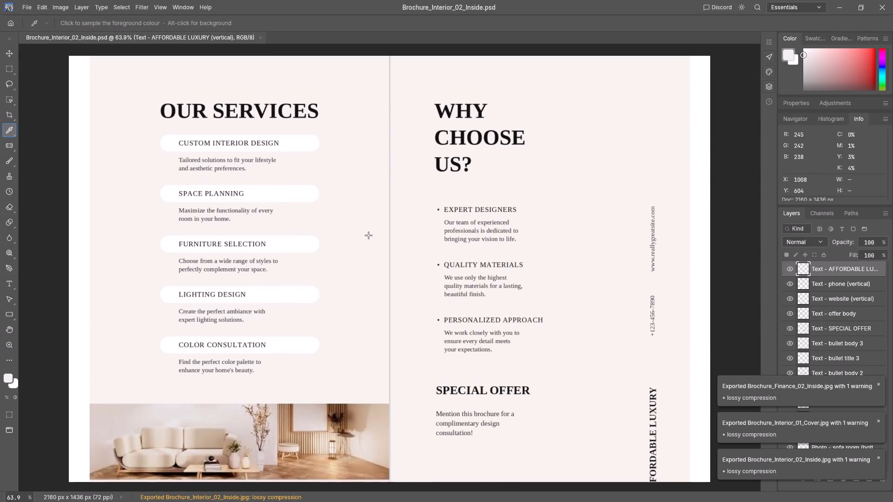
pyautogui.scroll(-1, 368, 235)
pyautogui.scroll(1, 368, 235)
pyautogui.scroll(-1, 368, 235)
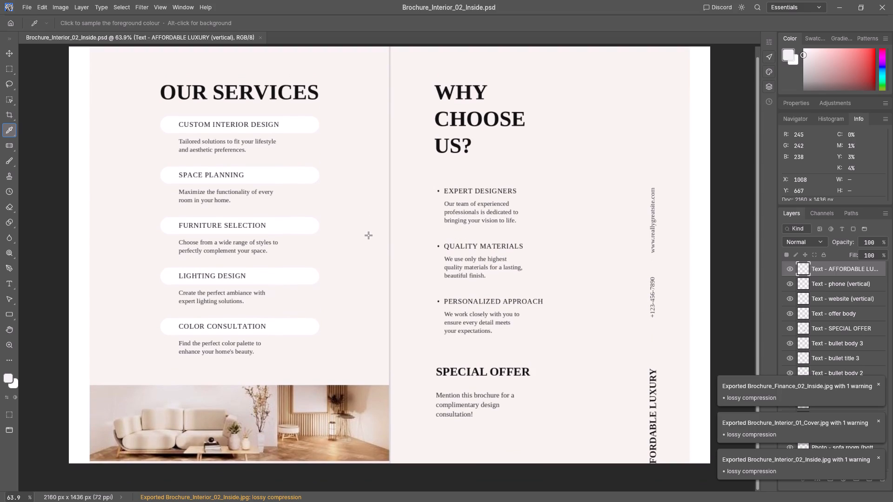
pyautogui.scroll(1, 368, 235)
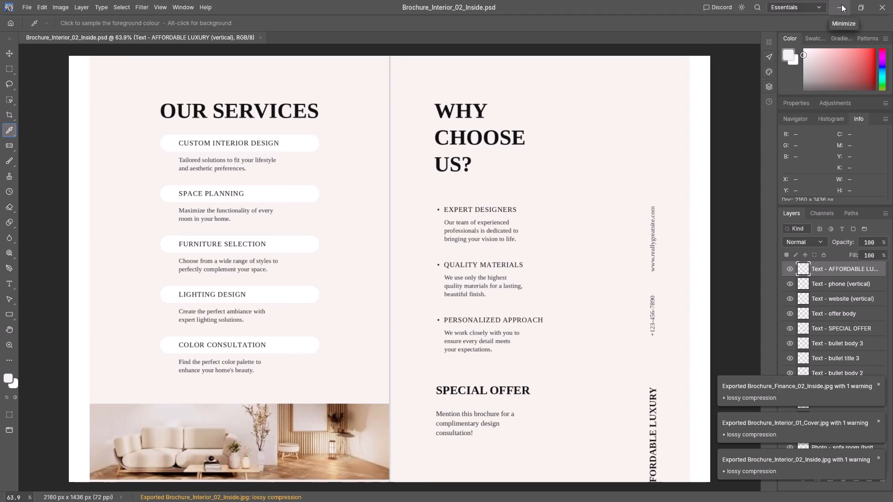
# Close the image editor and the file explorer window showing the files folder.
pyautogui.click(881, 5)
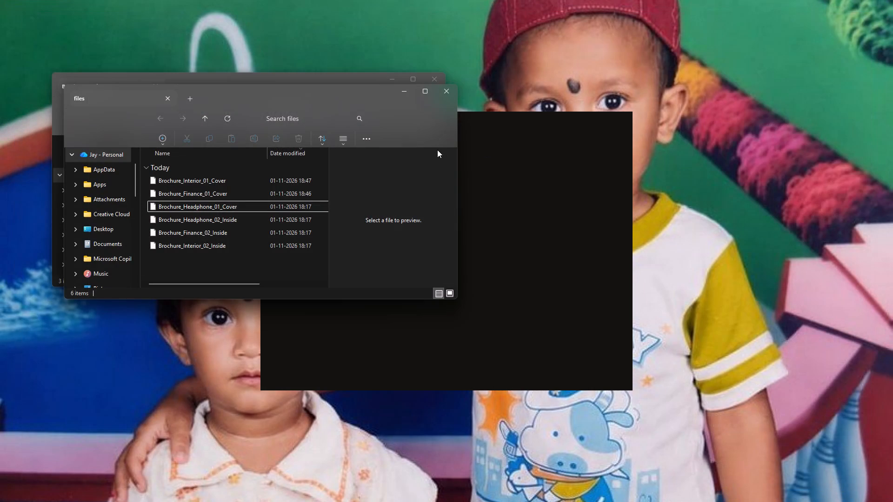
pyautogui.click(448, 93)
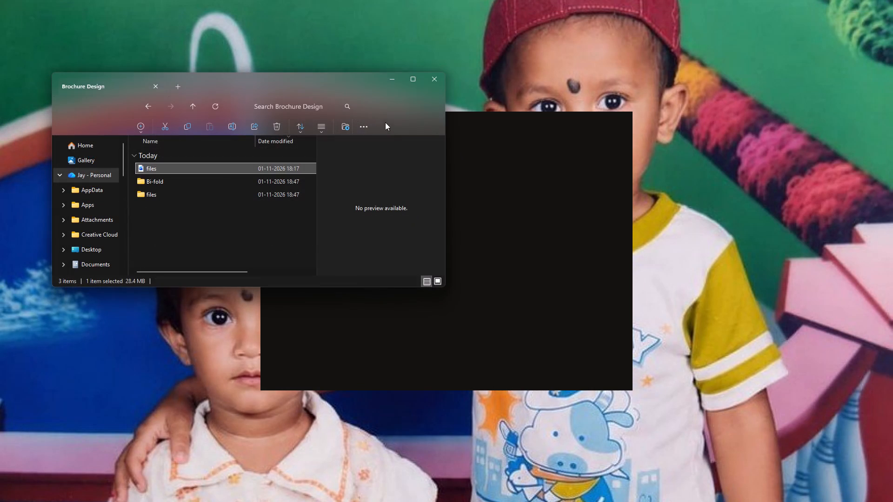
# Delete the 28.4 MB file named files from the Brochure Design folder, keeping the folder of the same name.
pyautogui.click(282, 126)
# Open the Bi-fold folder inside Brochure Design to view the exported brochure images.
pyautogui.doubleClick(223, 165)
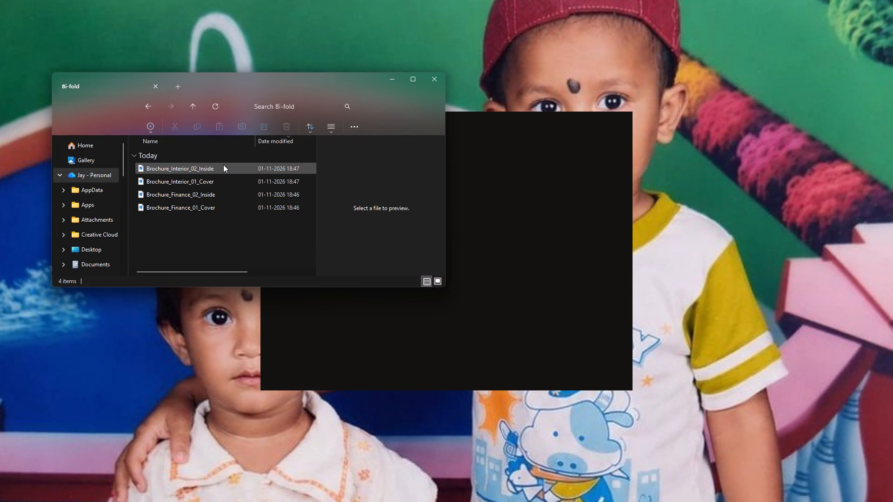